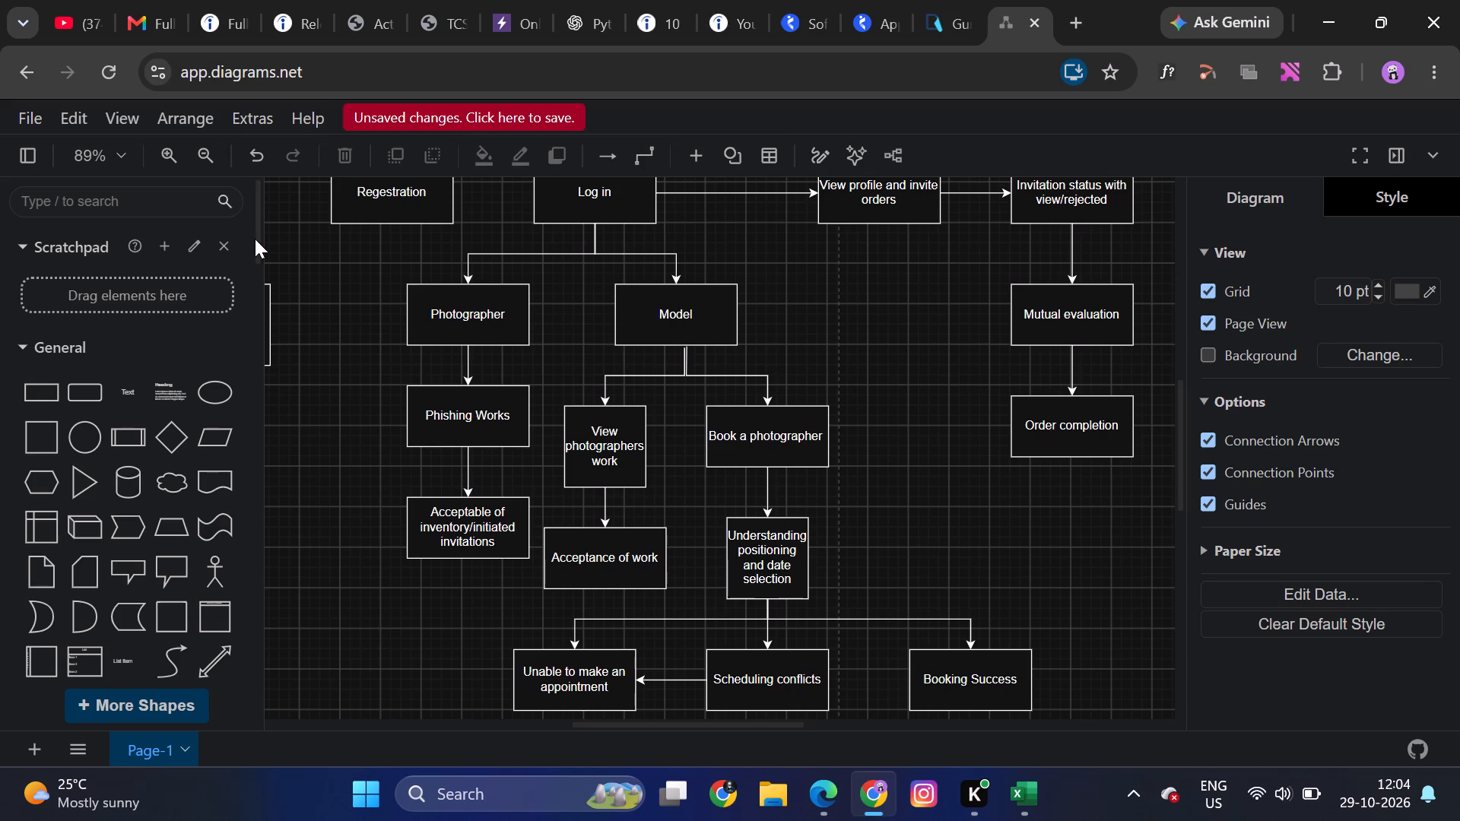
Create a new blank diagram with the default name as an XML .drawio file and view it full screen.
{"action": "left_click", "coordinate": [11, 118]}
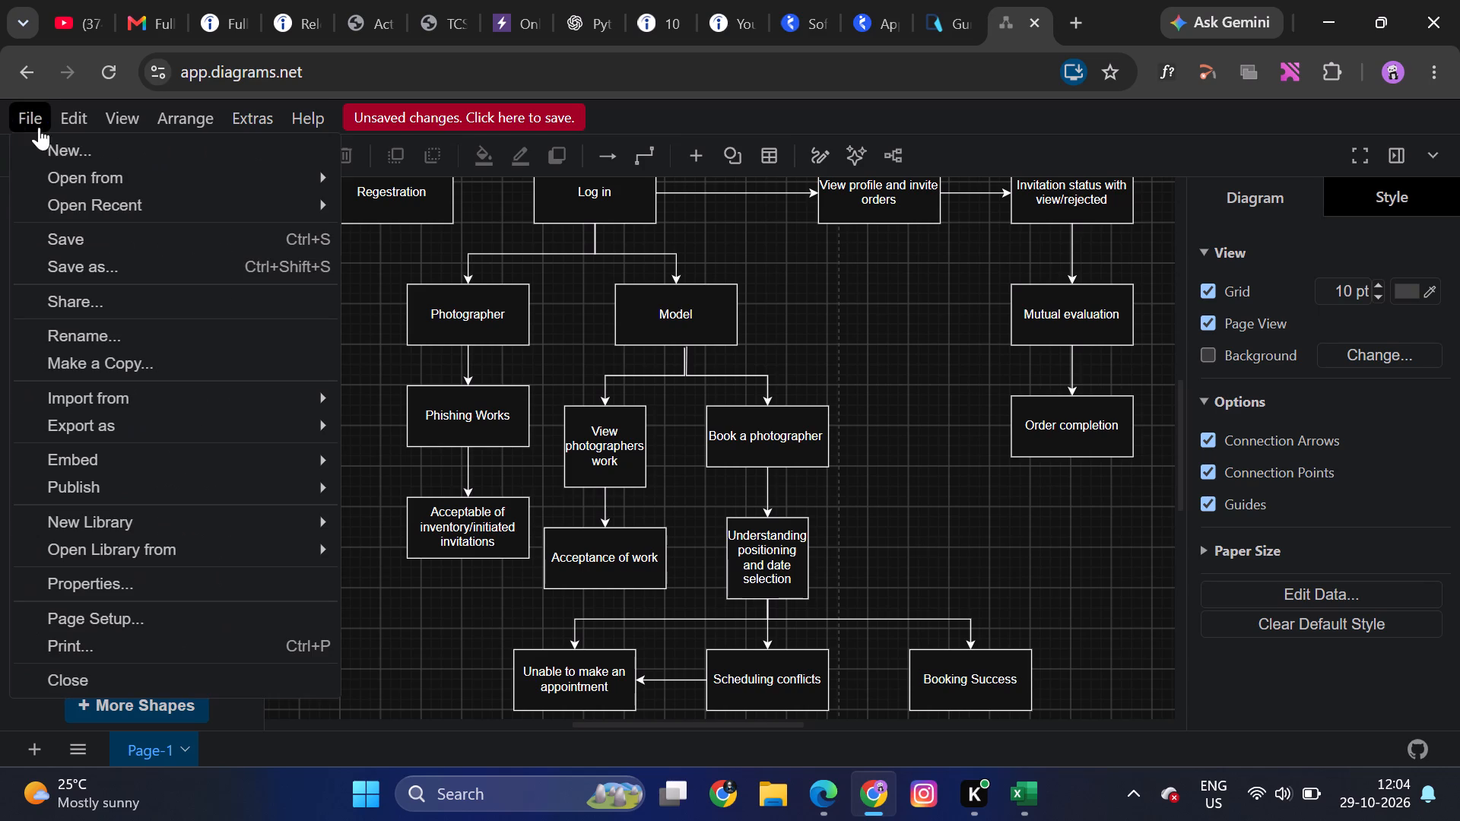
{"action": "left_click", "coordinate": [60, 142]}
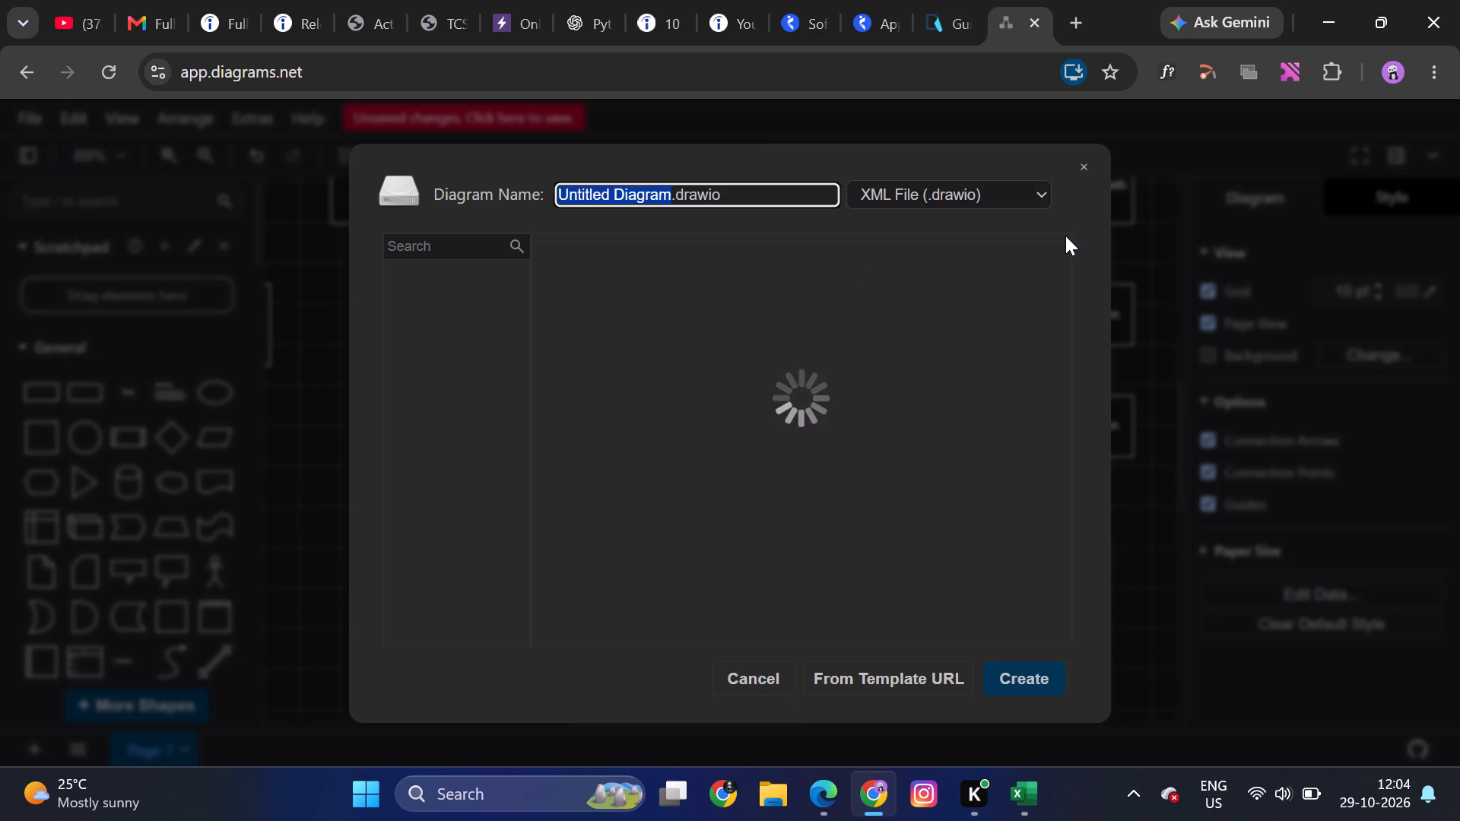
{"action": "left_click", "coordinate": [1033, 674]}
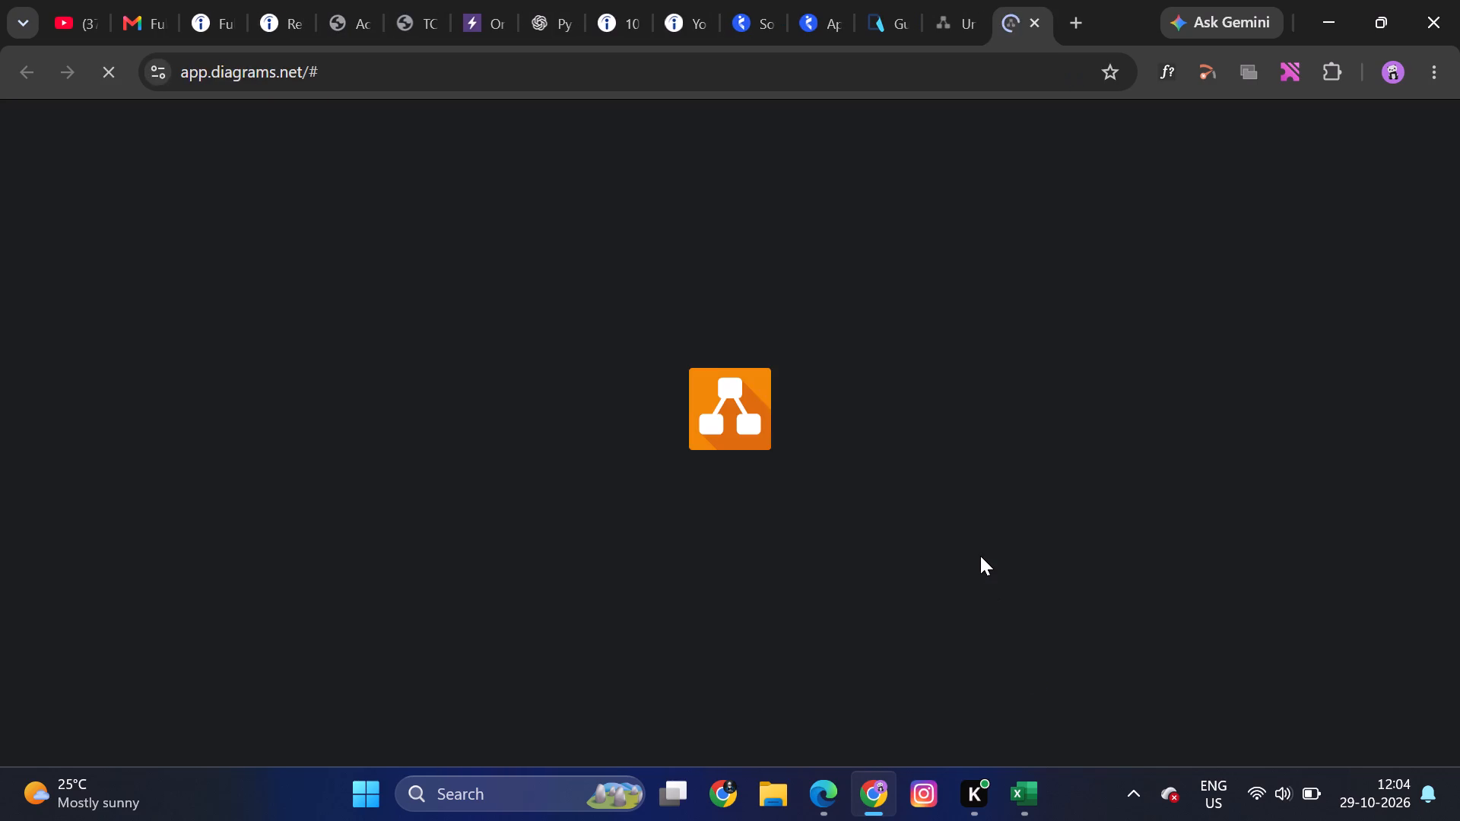
{"action": "key", "text": "F11"}
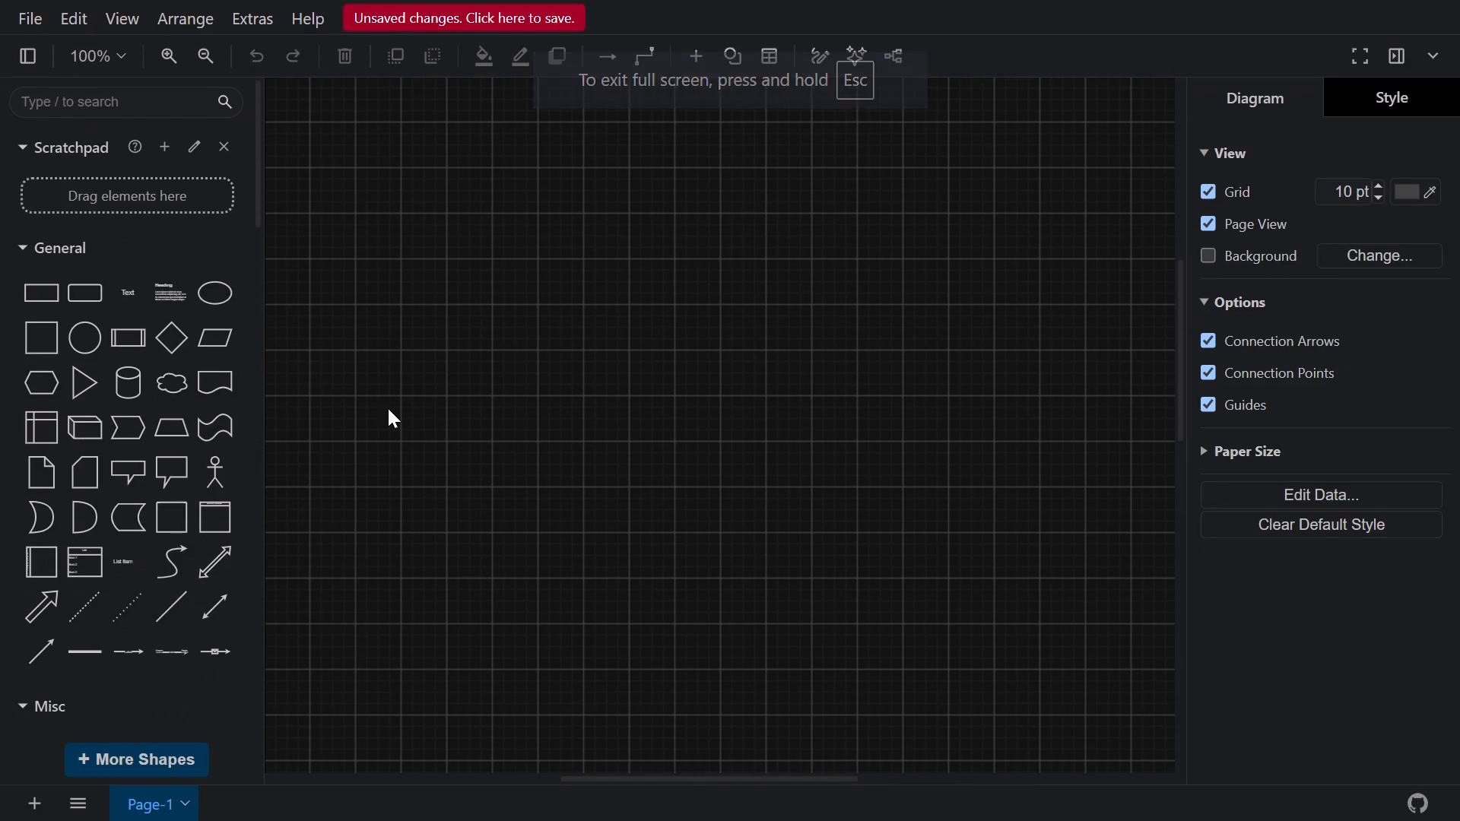
Add a flowchart ellipse near the top centre of the canvas and label it "Complex Product".
{"action": "scroll", "coordinate": [82, 572], "scroll_direction": "down", "scroll_amount": 5}
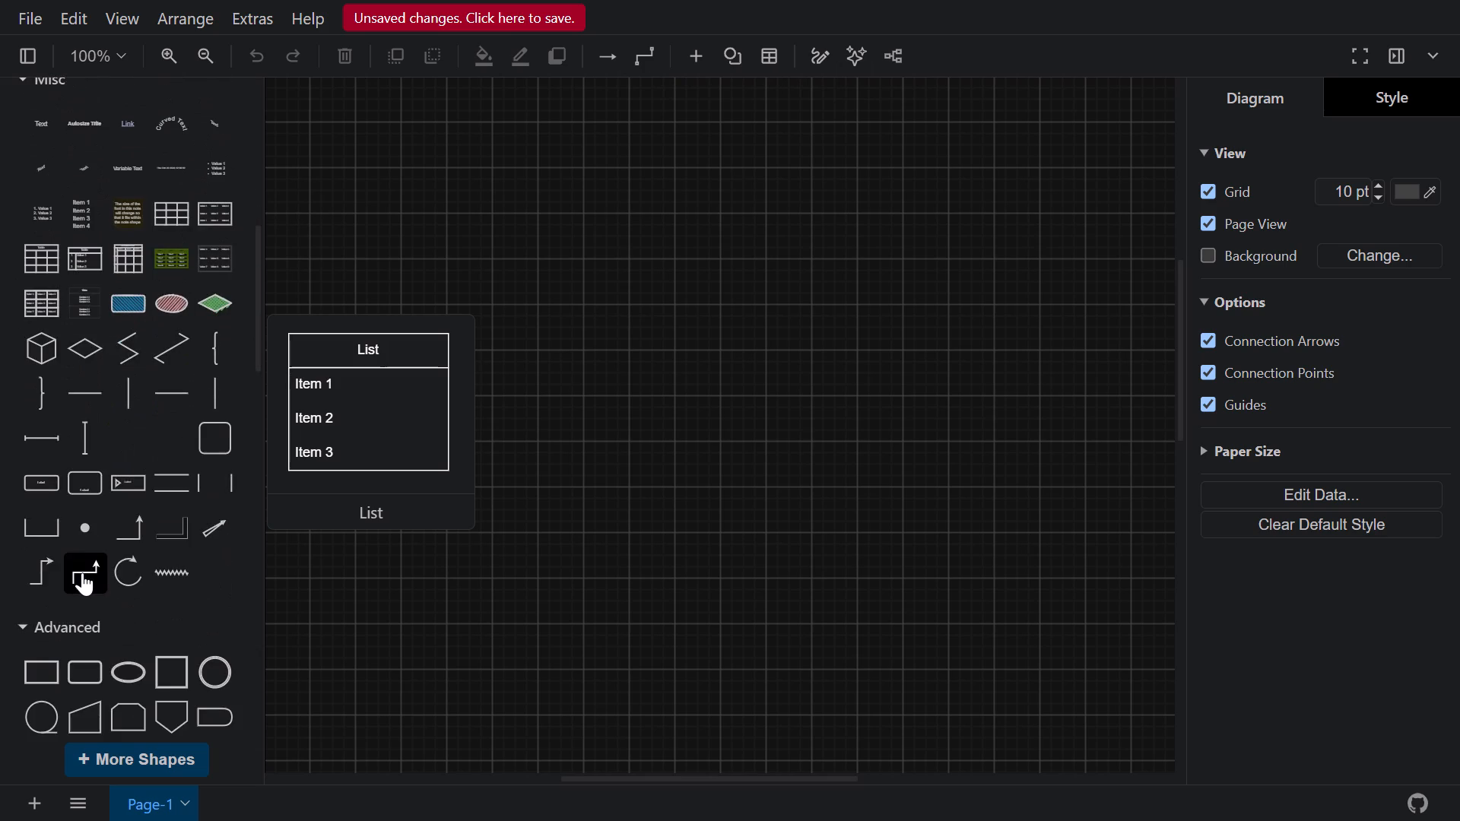
{"action": "scroll", "coordinate": [82, 572], "scroll_direction": "down", "scroll_amount": 5}
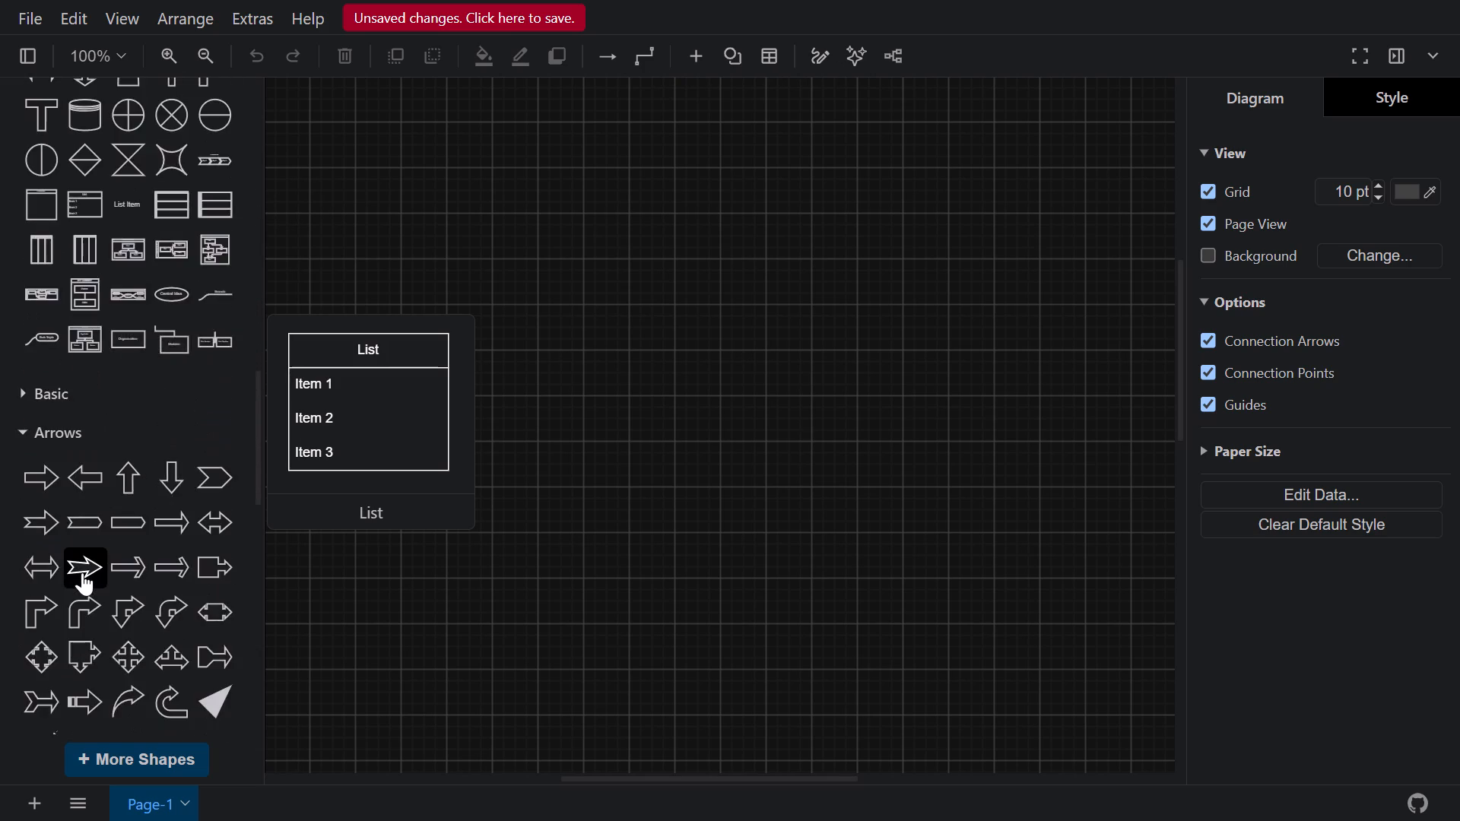
{"action": "scroll", "coordinate": [82, 572], "scroll_direction": "down", "scroll_amount": 4}
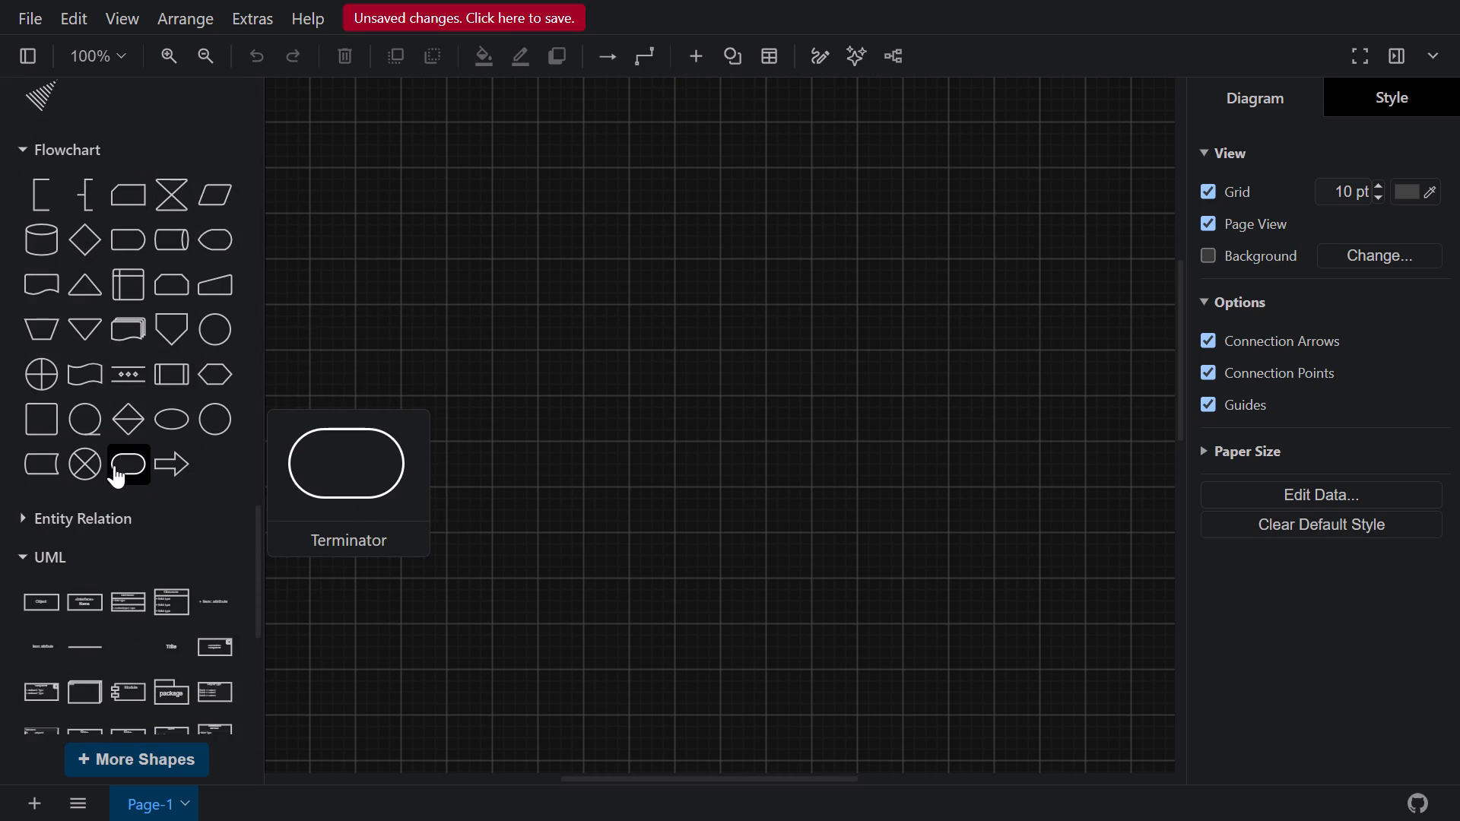
{"action": "left_click", "coordinate": [175, 401]}
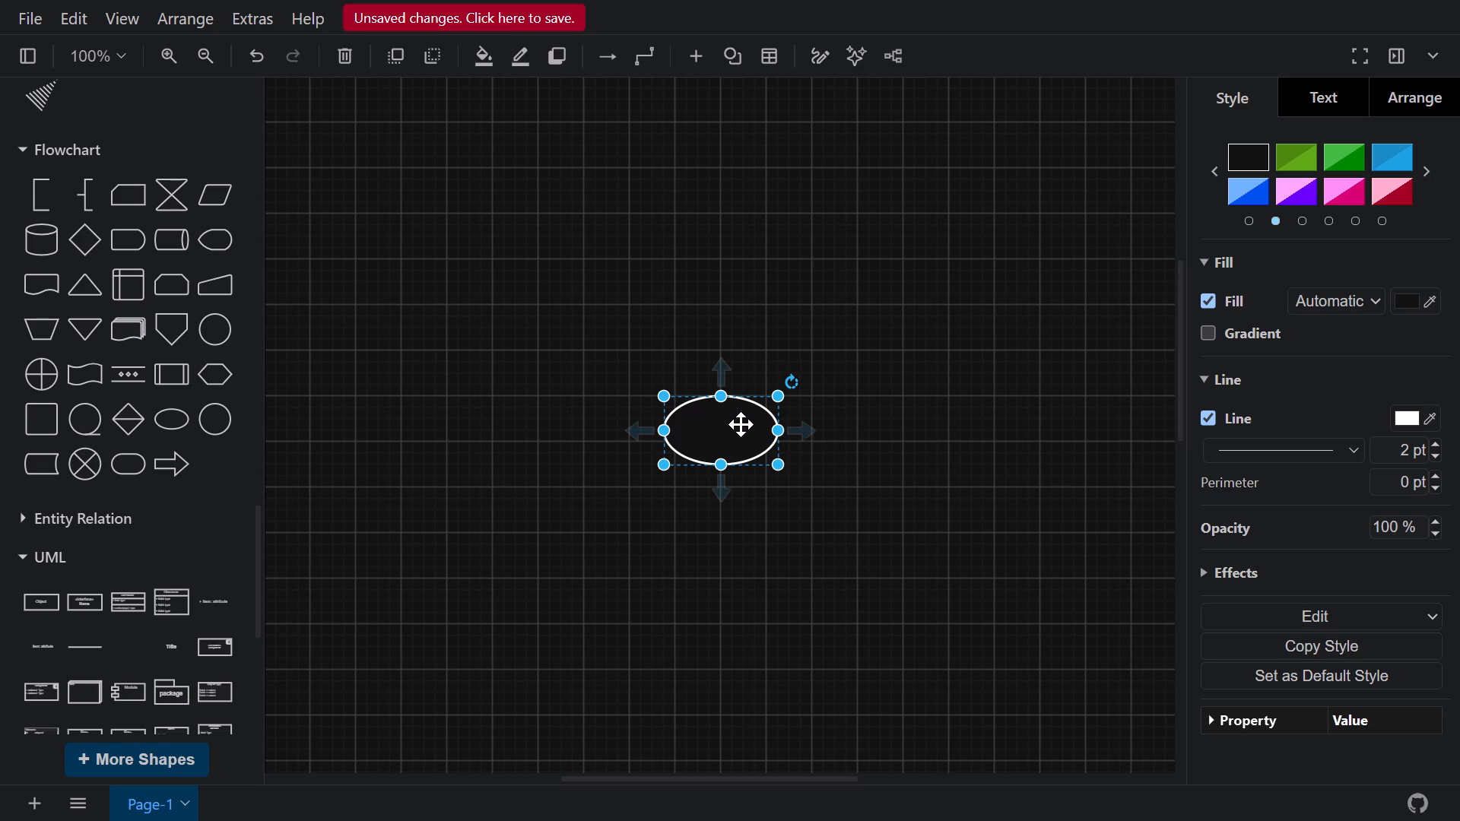
{"action": "left_click_drag", "start_coordinate": [738, 424], "coordinate": [754, 154]}
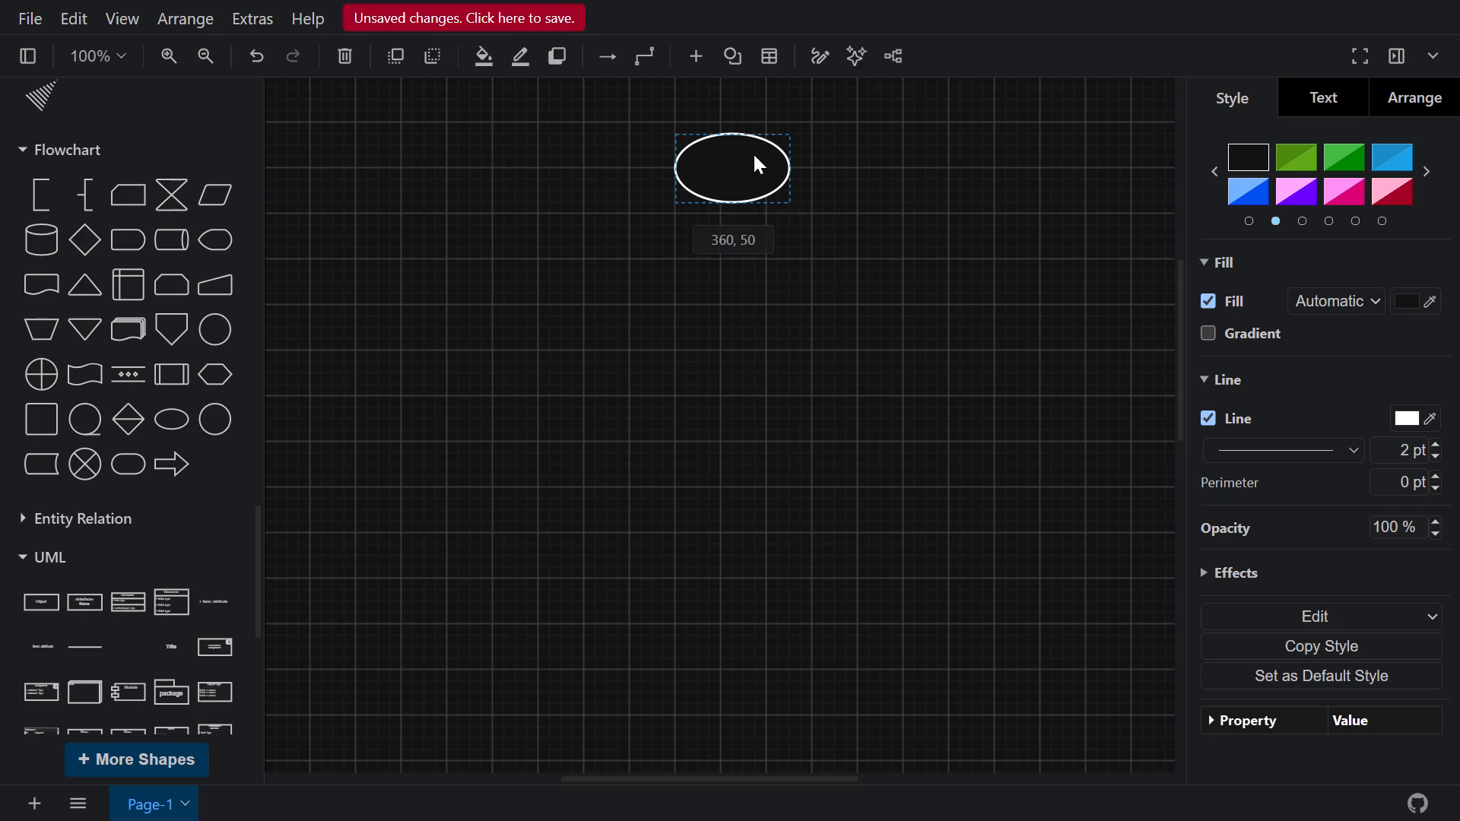
{"action": "left_click_drag", "start_coordinate": [754, 154], "coordinate": [753, 154]}
{"action": "double_click", "coordinate": [753, 154]}
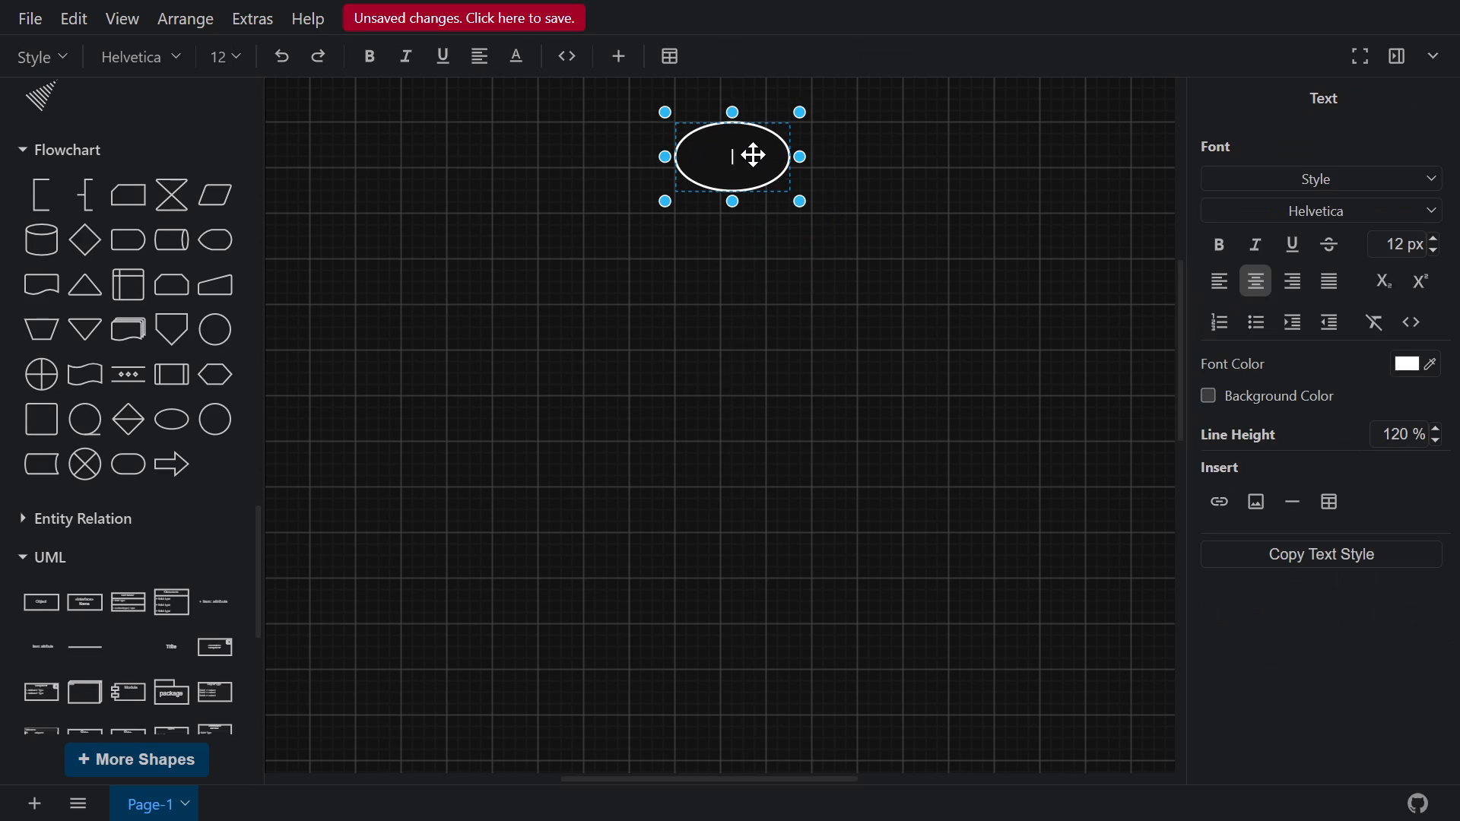
{"action": "type", "text": "Complex"}
{"action": "key", "text": "space"}
{"action": "type", "text": "Product"}
Add a flowchart decision diamond directly below the ellipse and label it "Decoupling Operation".
{"action": "left_click", "coordinate": [81, 236]}
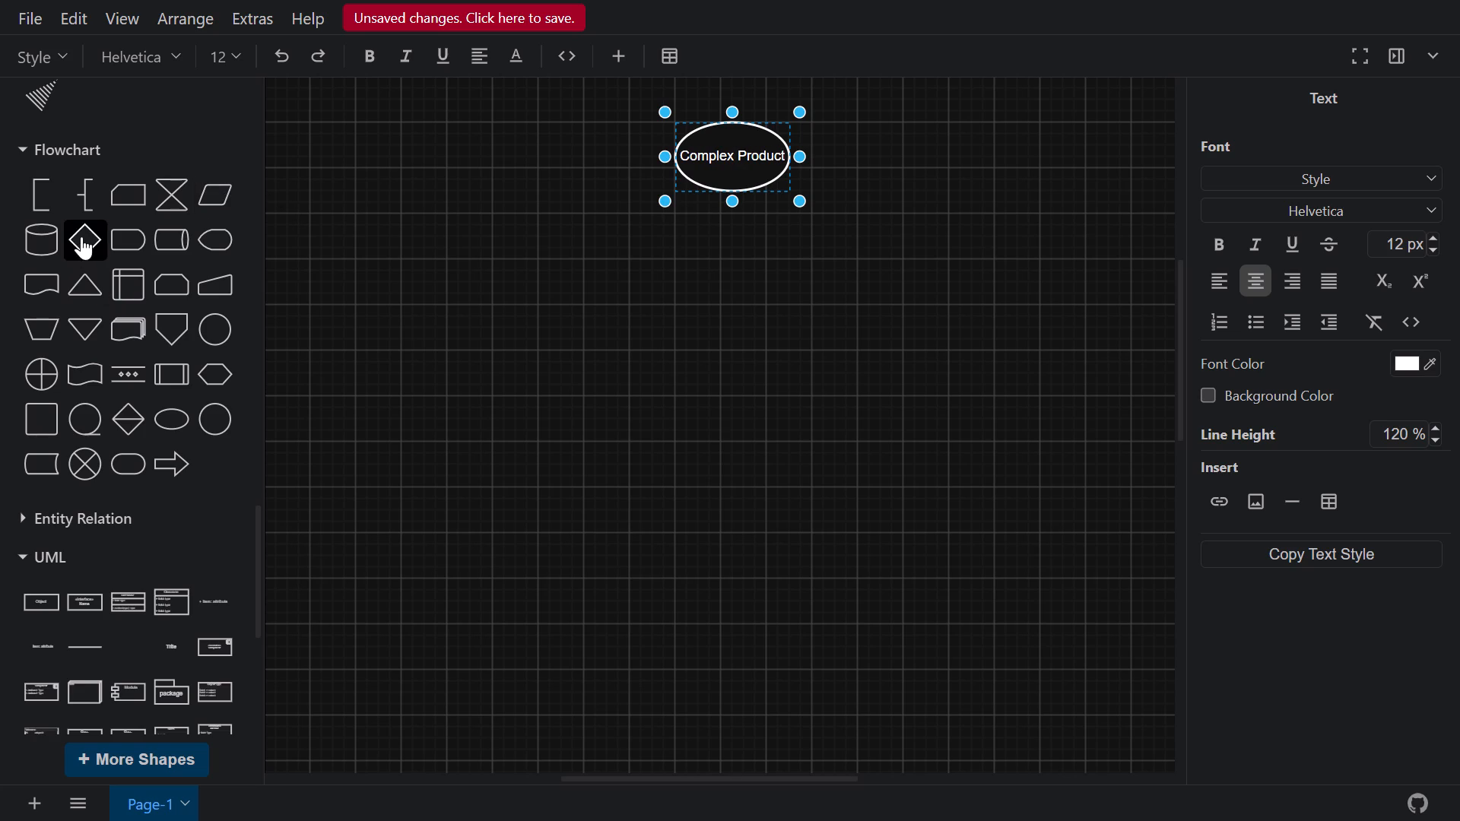
{"action": "left_click_drag", "start_coordinate": [707, 430], "coordinate": [711, 298]}
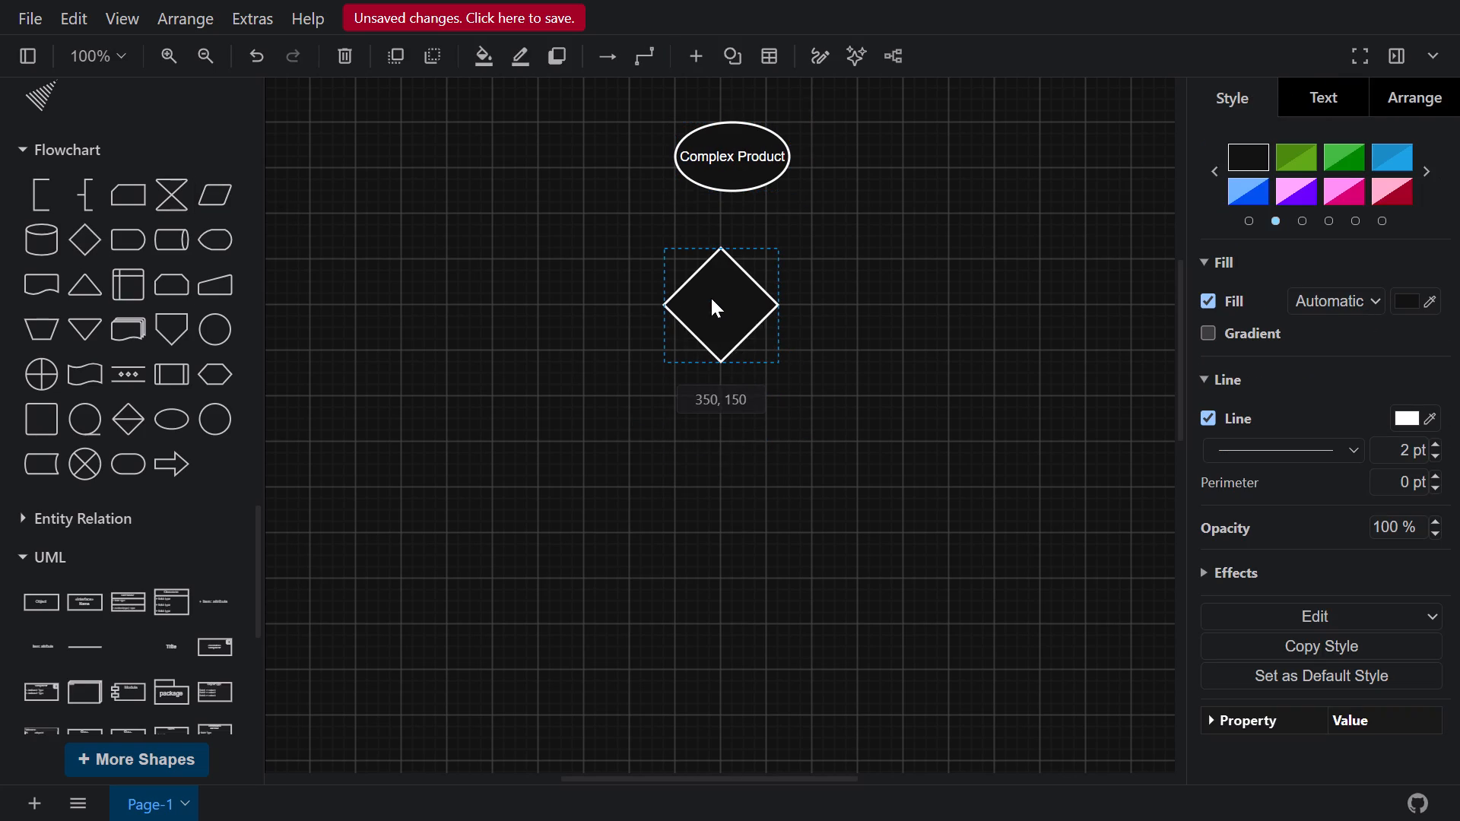
{"action": "left_click_drag", "start_coordinate": [711, 298], "coordinate": [718, 292]}
{"action": "double_click", "coordinate": [718, 292]}
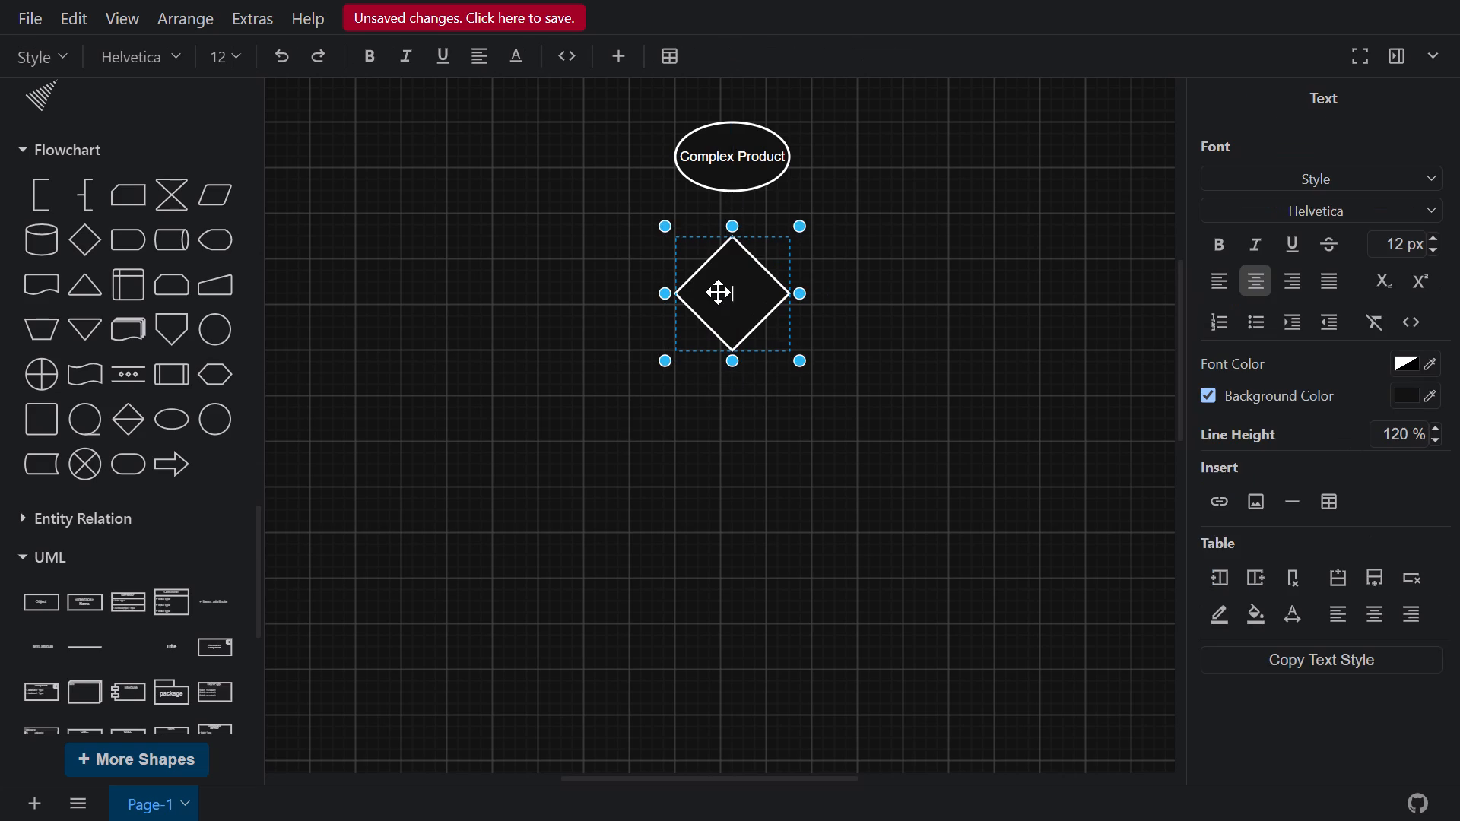
{"action": "type", "text": "De"}
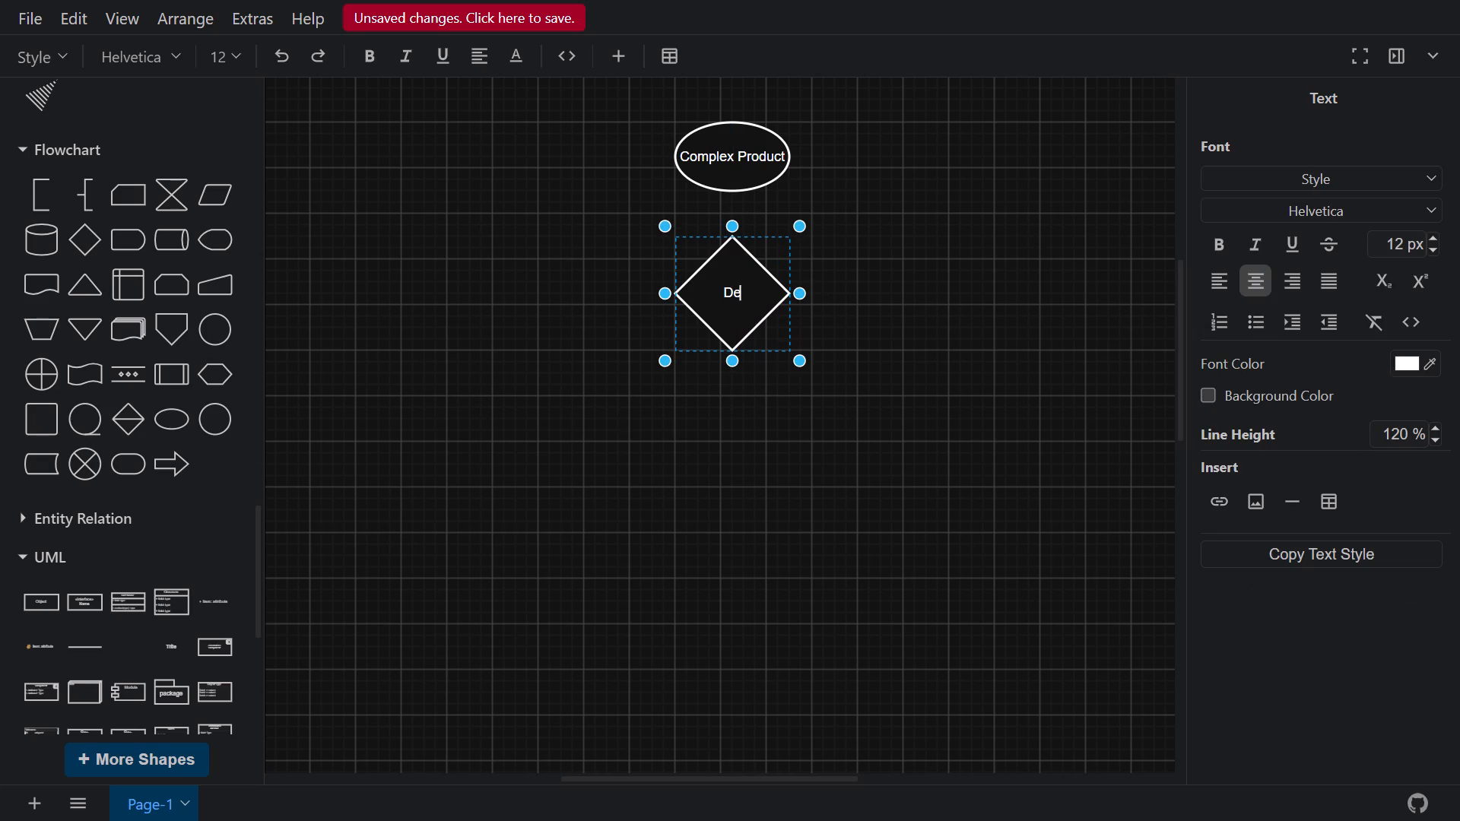
{"action": "type", "text": "coupp"}
{"action": "key", "text": "BackSpace"}
{"action": "type", "text": "ling"}
{"action": "key", "text": "space"}
{"action": "type", "text": "Operation"}
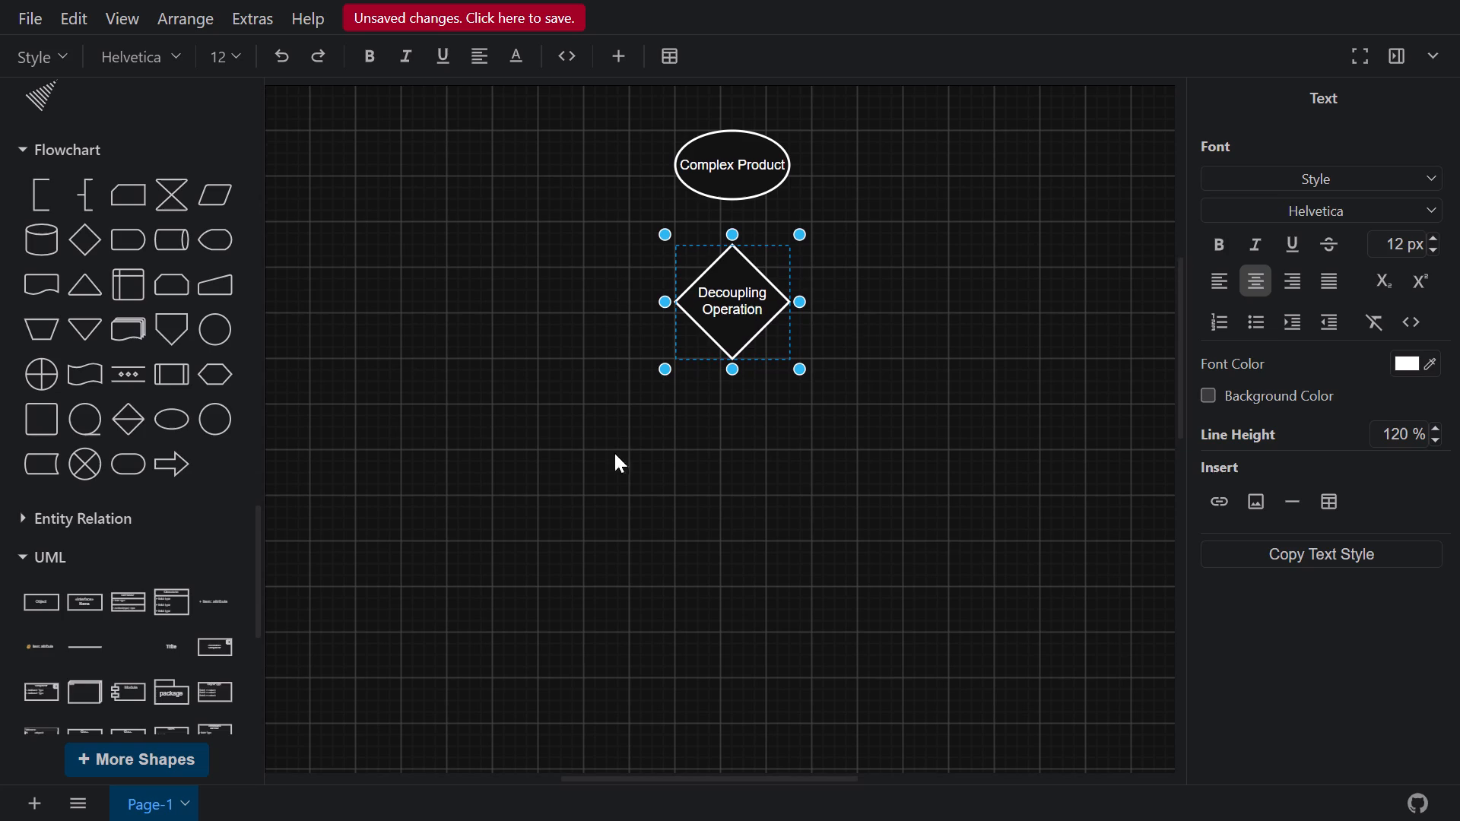
{"action": "left_click", "coordinate": [600, 473]}
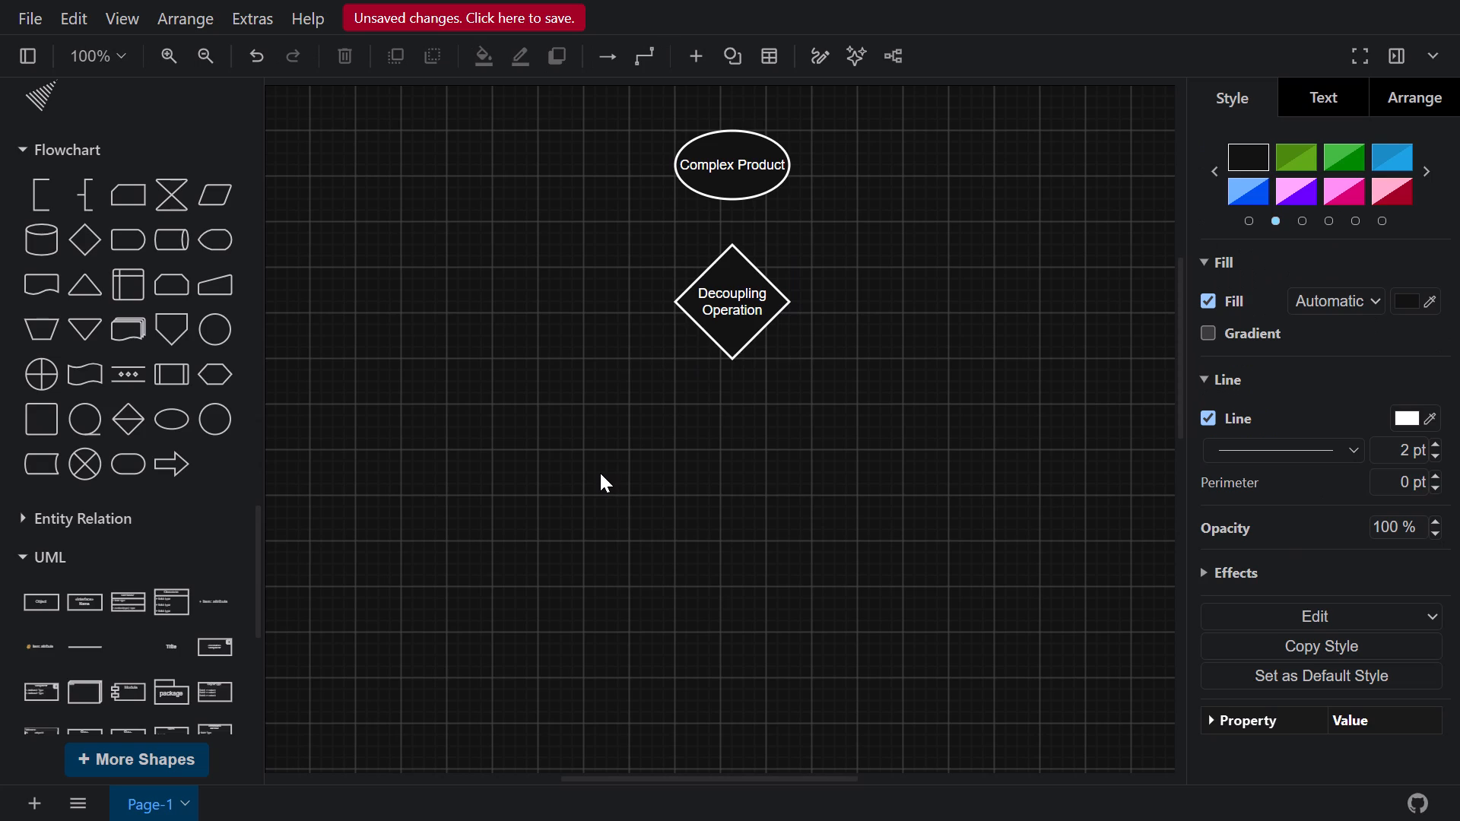
Connect the bottom of the Complex Product ellipse to the top of the Decoupling Operation diamond with a directional arrow.
{"action": "scroll", "coordinate": [40, 458], "scroll_direction": "up", "scroll_amount": 12}
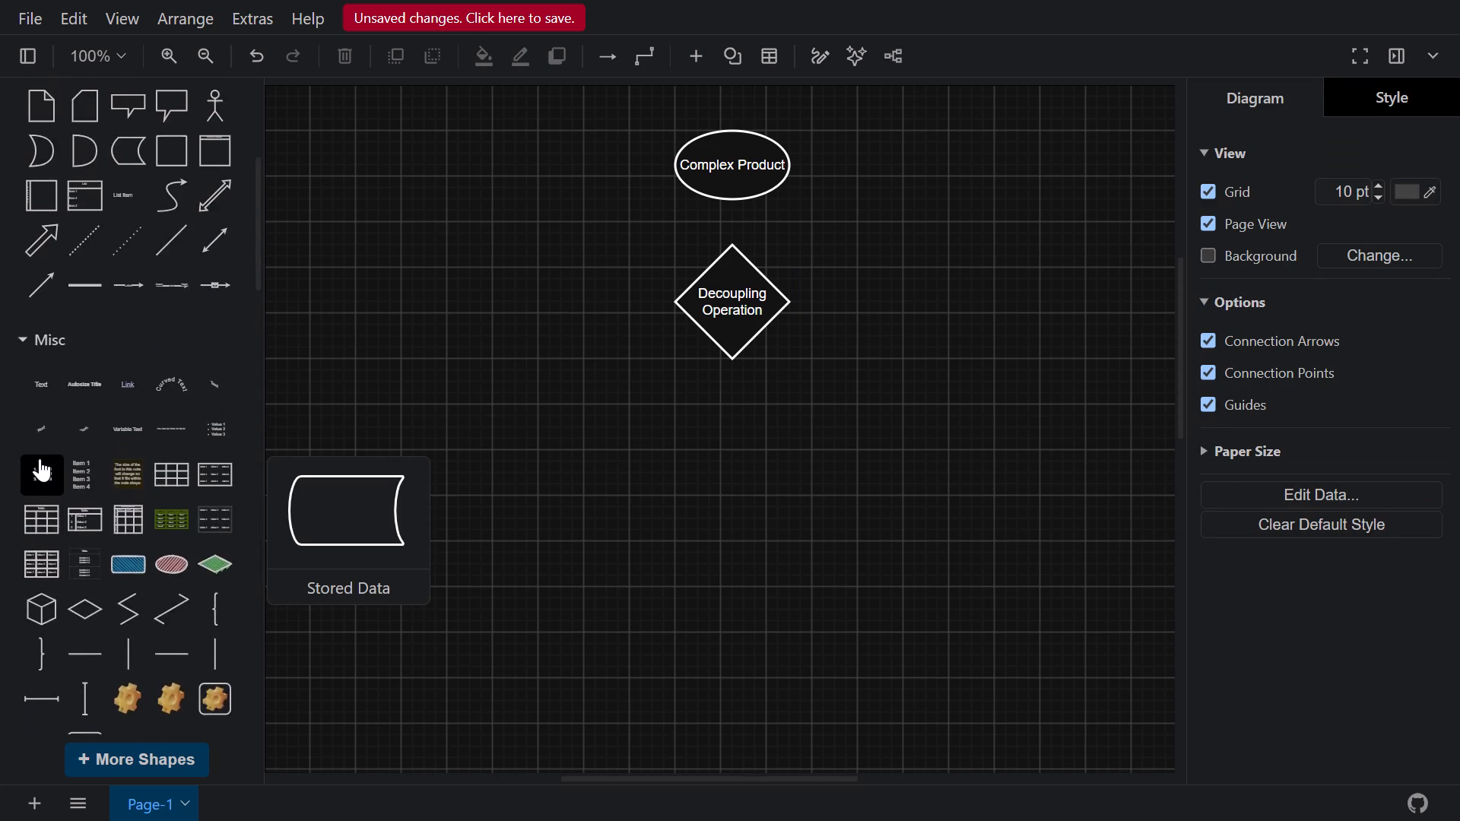
{"action": "scroll", "coordinate": [40, 458], "scroll_direction": "up", "scroll_amount": 1}
{"action": "left_click", "coordinate": [43, 516]}
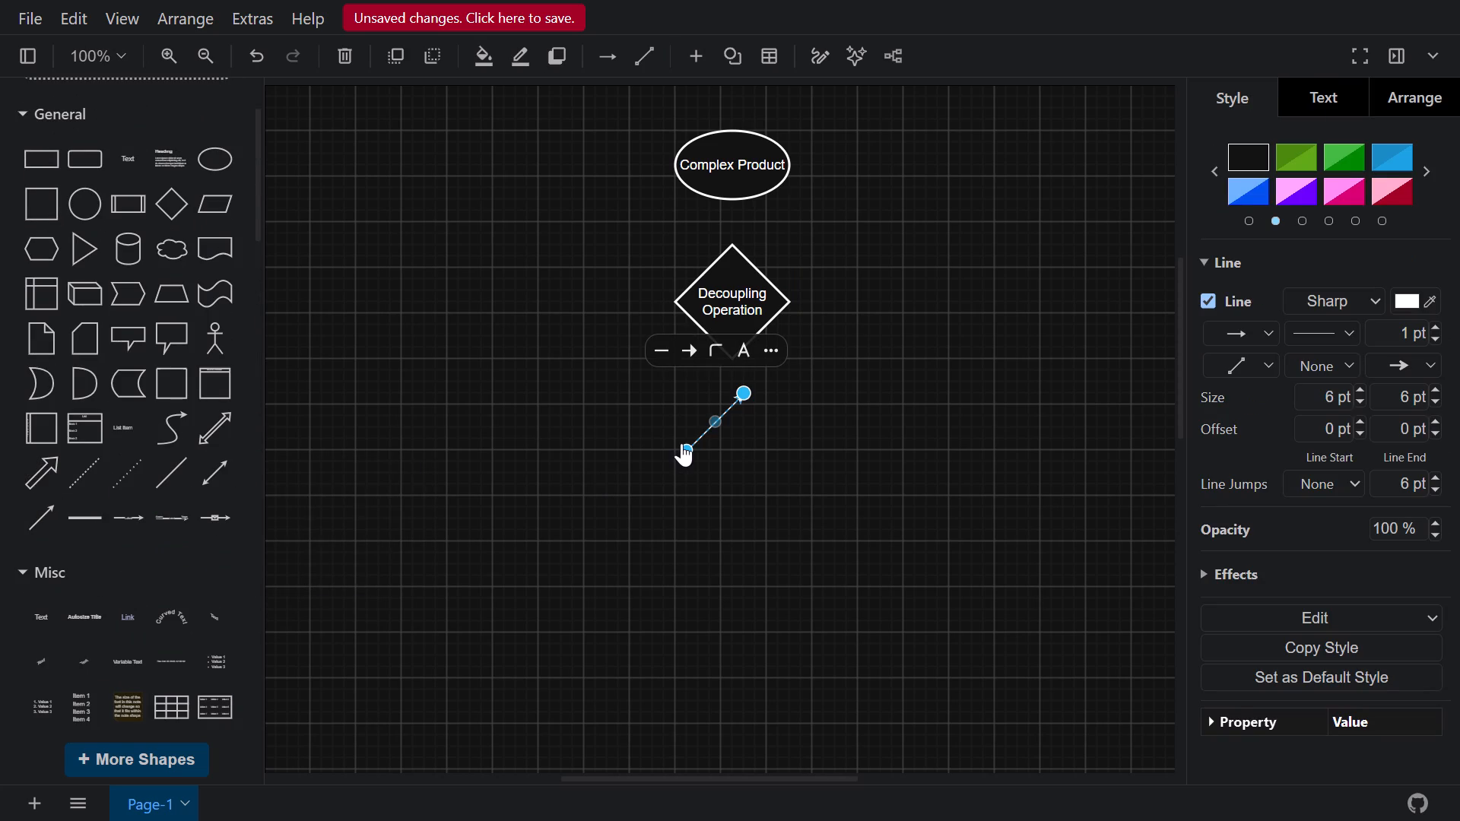
{"action": "left_click_drag", "start_coordinate": [687, 449], "coordinate": [738, 197]}
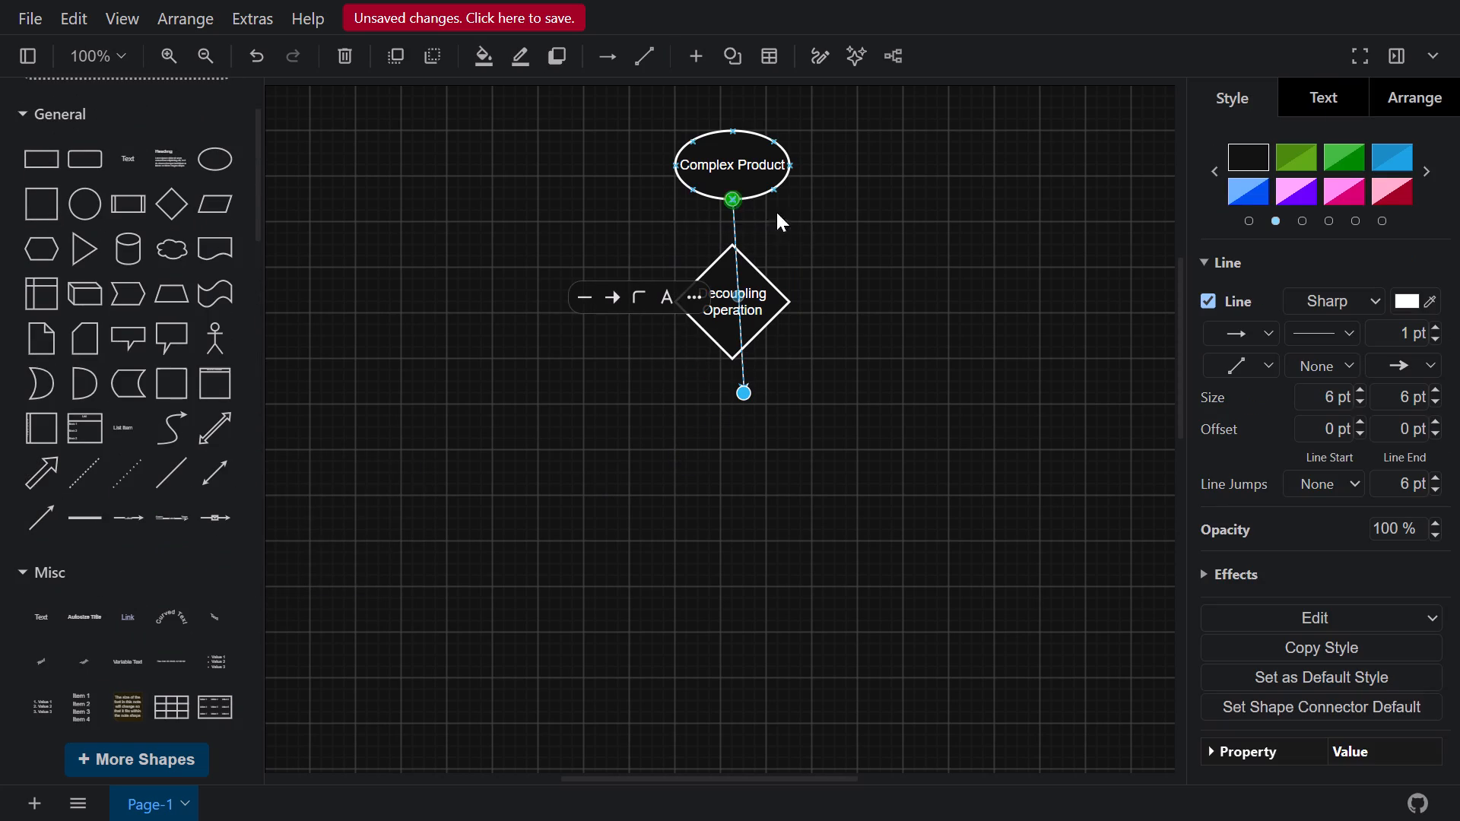
{"action": "left_click_drag", "start_coordinate": [747, 398], "coordinate": [735, 261]}
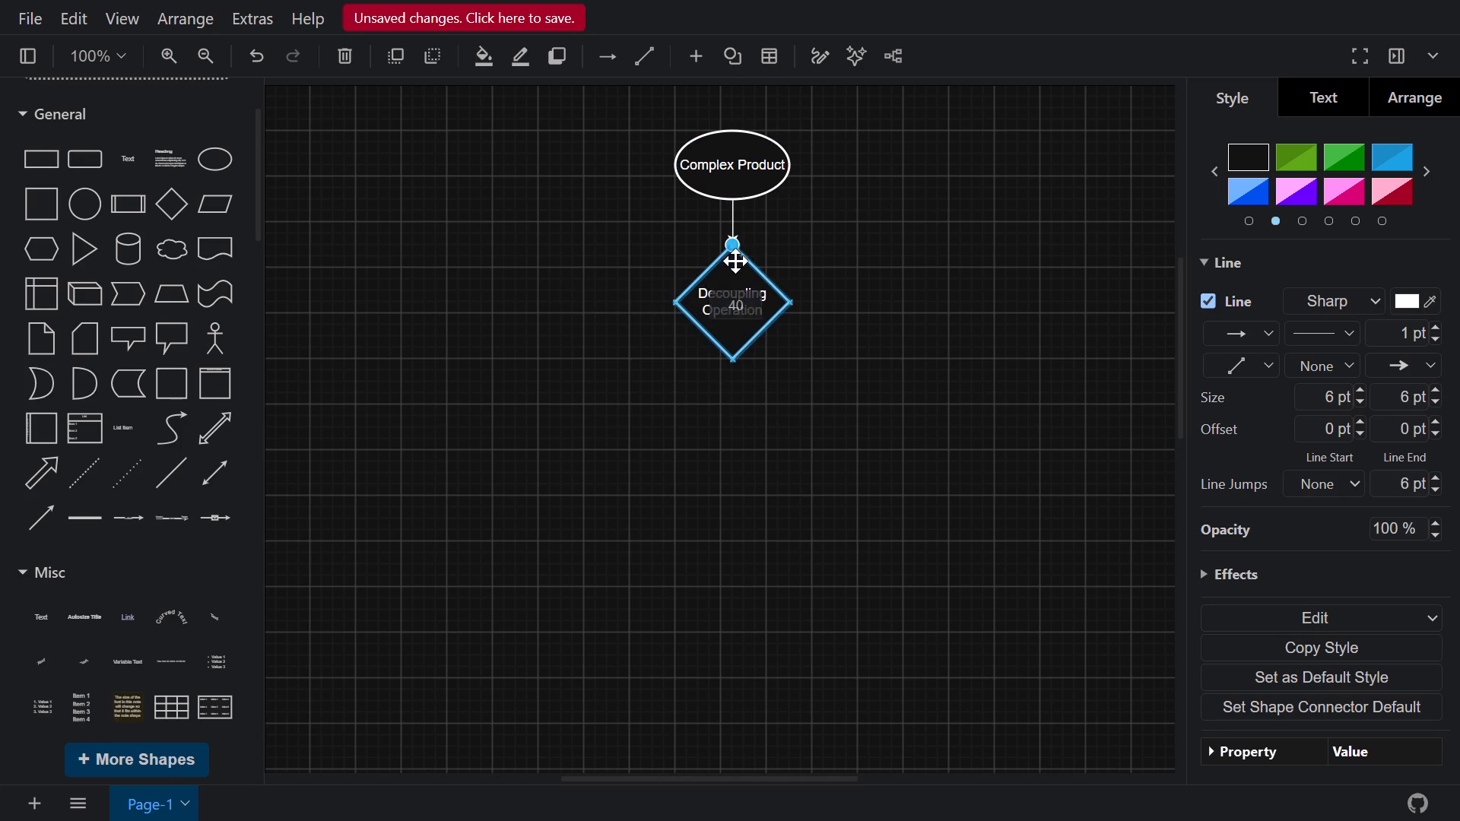
{"action": "left_click_drag", "start_coordinate": [735, 261], "coordinate": [735, 249]}
{"action": "left_click", "coordinate": [689, 534]}
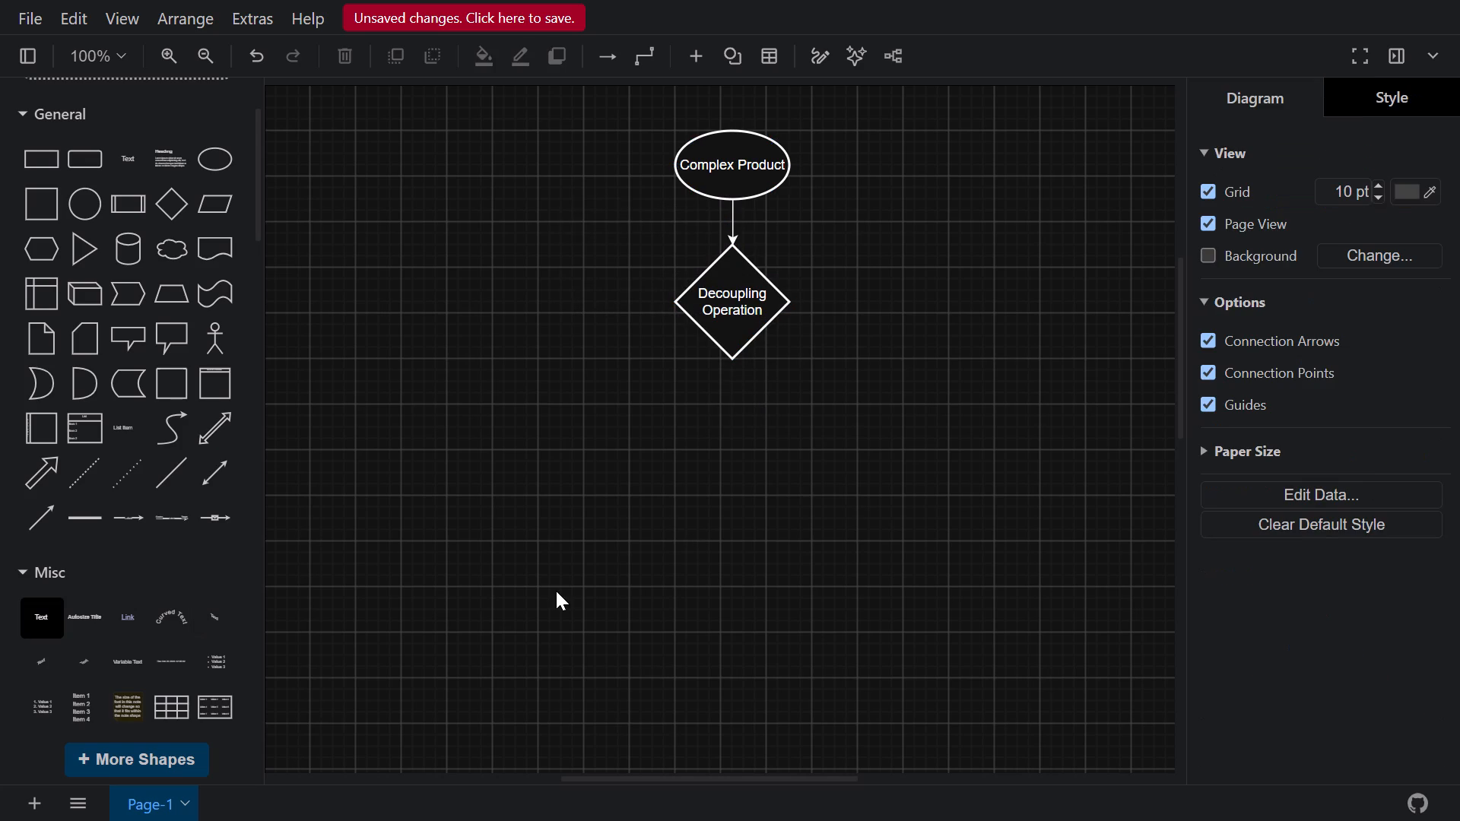
Add a rectangle below and to the left of the Decoupling Operation diamond and label it "Mechanical System".
{"action": "left_click", "coordinate": [30, 154]}
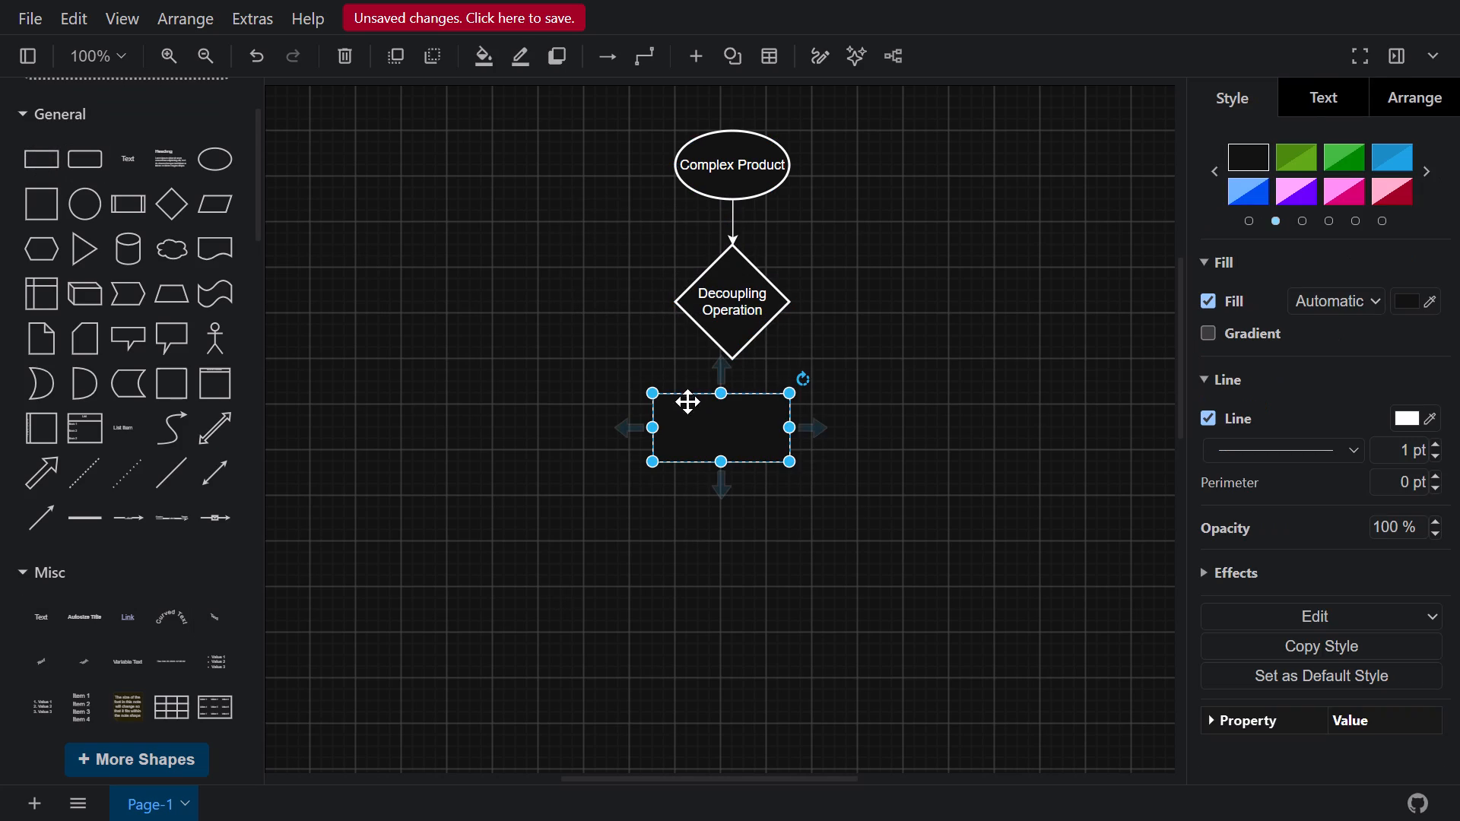
{"action": "left_click_drag", "start_coordinate": [697, 423], "coordinate": [455, 475]}
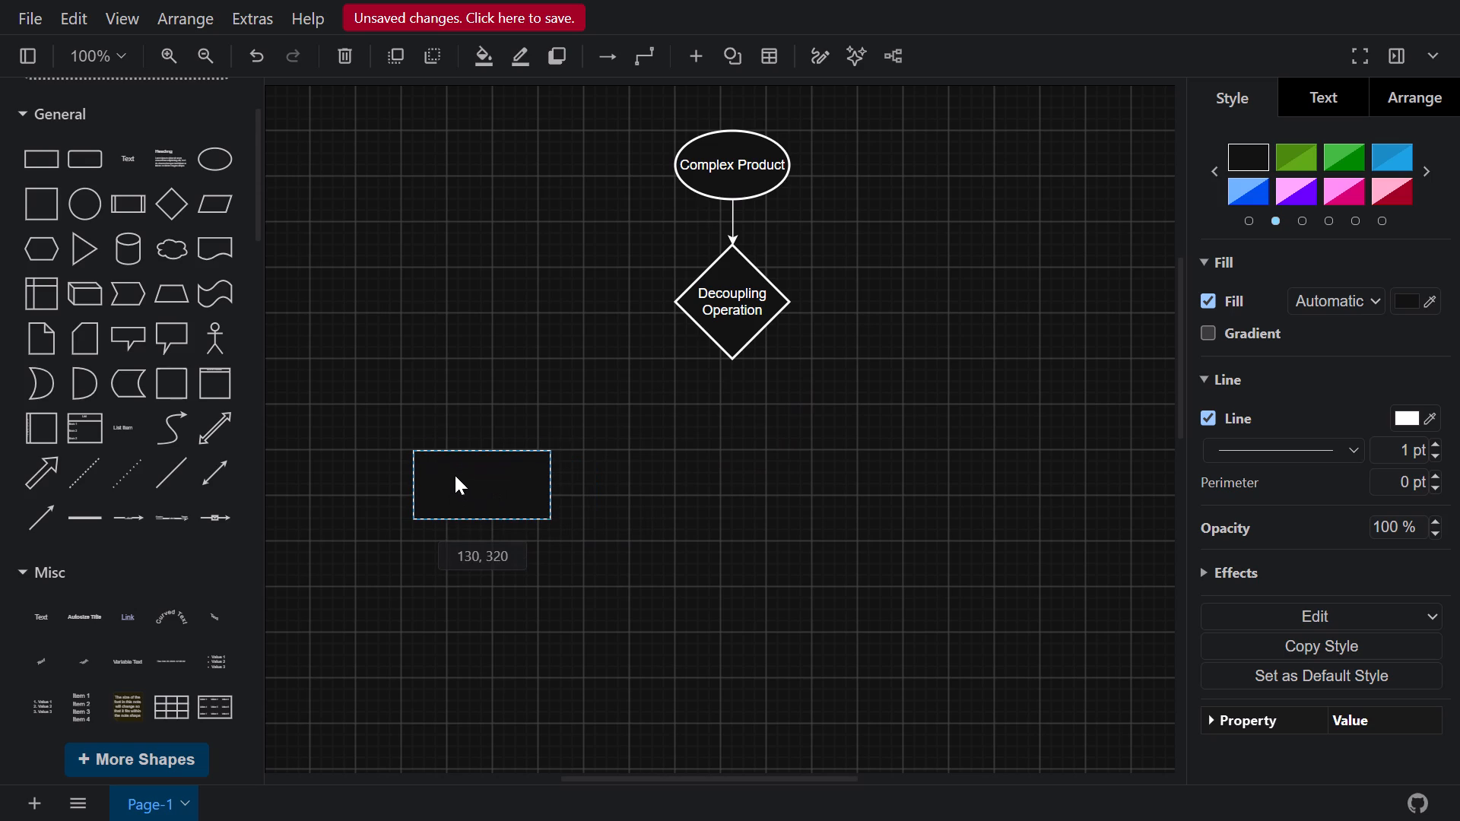
{"action": "left_click_drag", "start_coordinate": [455, 475], "coordinate": [449, 471]}
{"action": "double_click", "coordinate": [449, 471]}
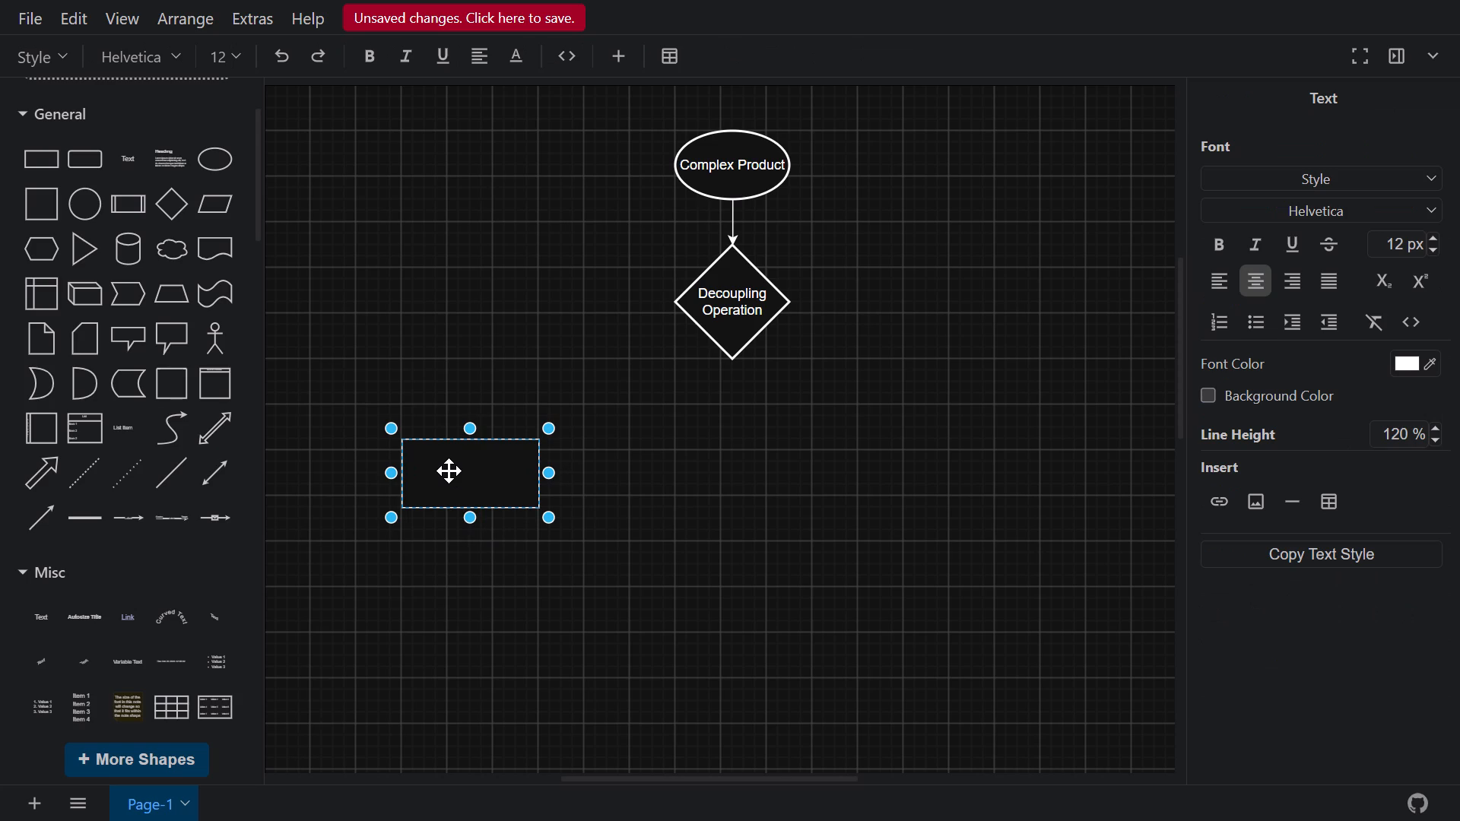
{"action": "left_click", "coordinate": [449, 471]}
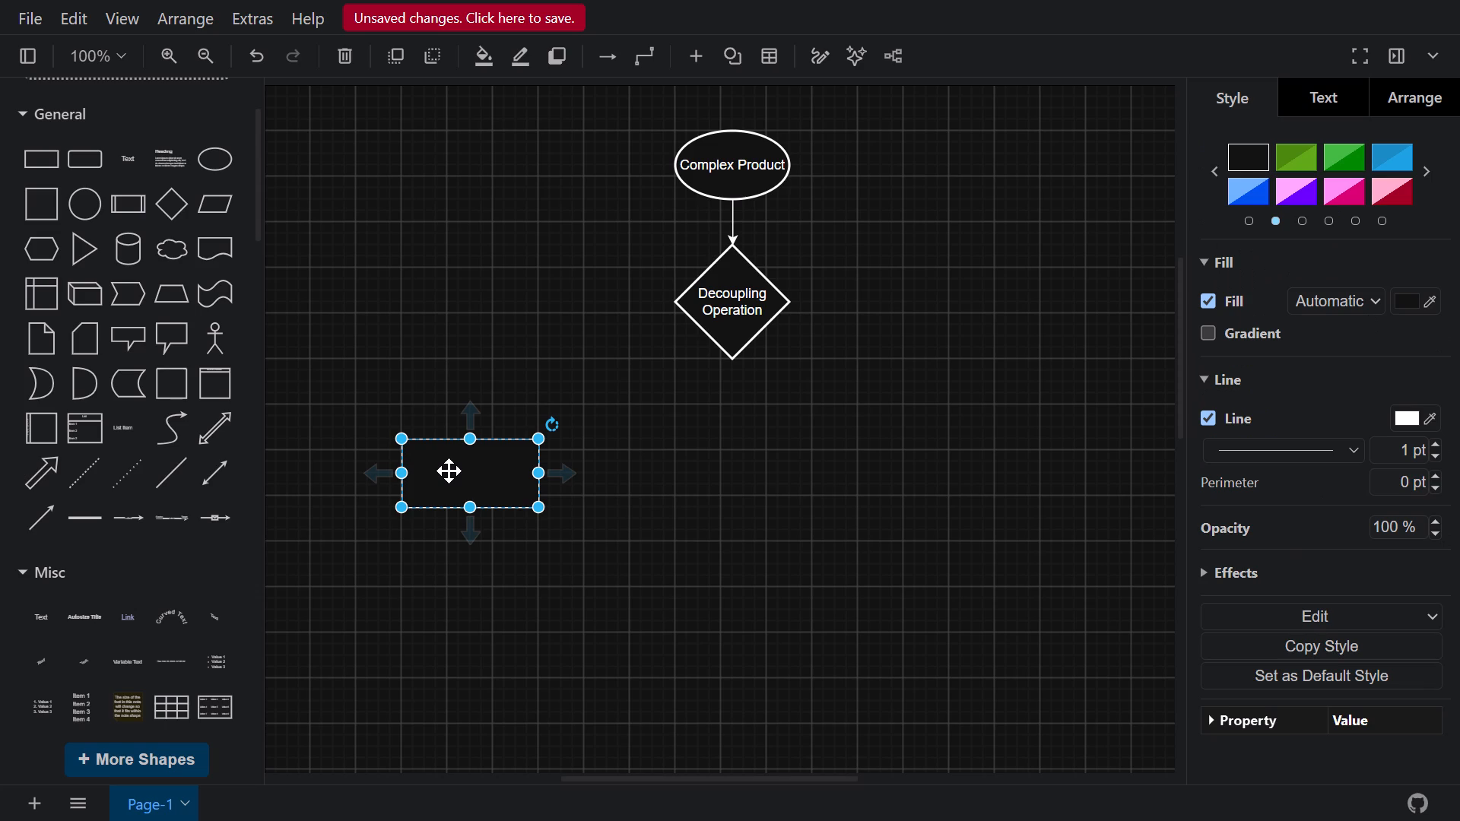
{"action": "double_click", "coordinate": [449, 471]}
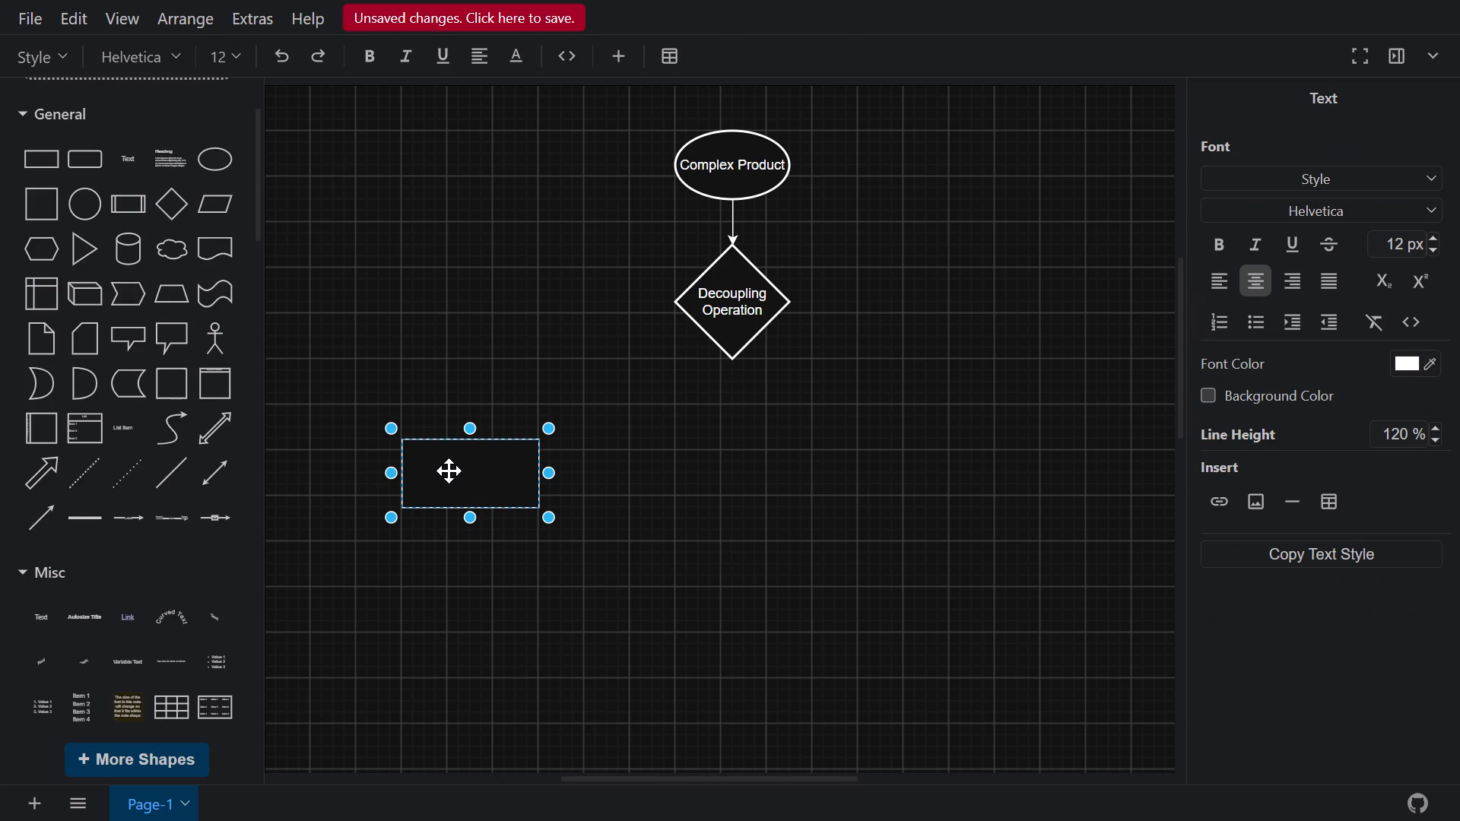
{"action": "type", "text": "Mec"}
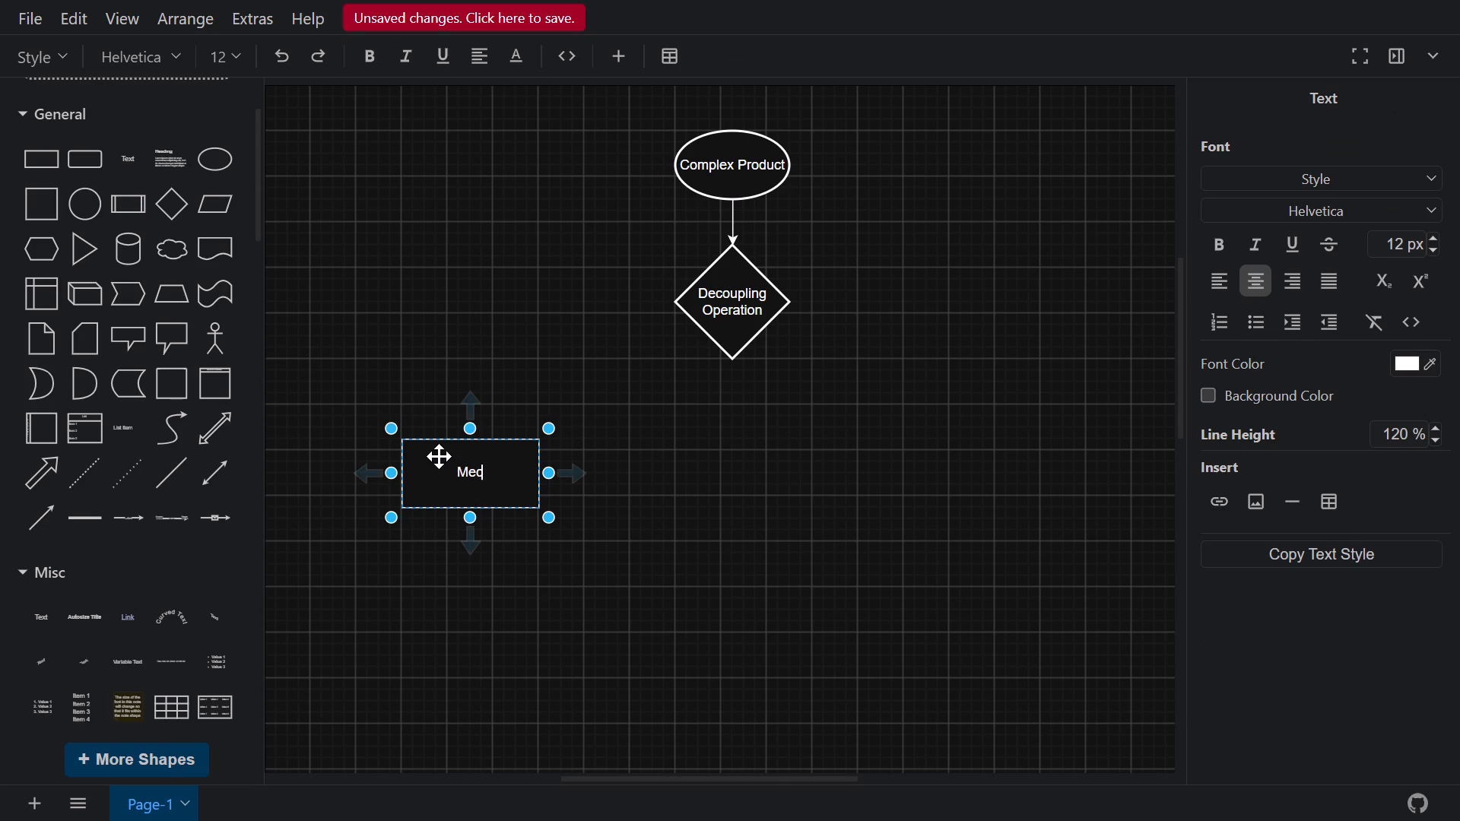
{"action": "type", "text": "hanical"}
{"action": "key", "text": "space"}
{"action": "type", "text": "Sy"}
{"action": "type", "text": "stem"}
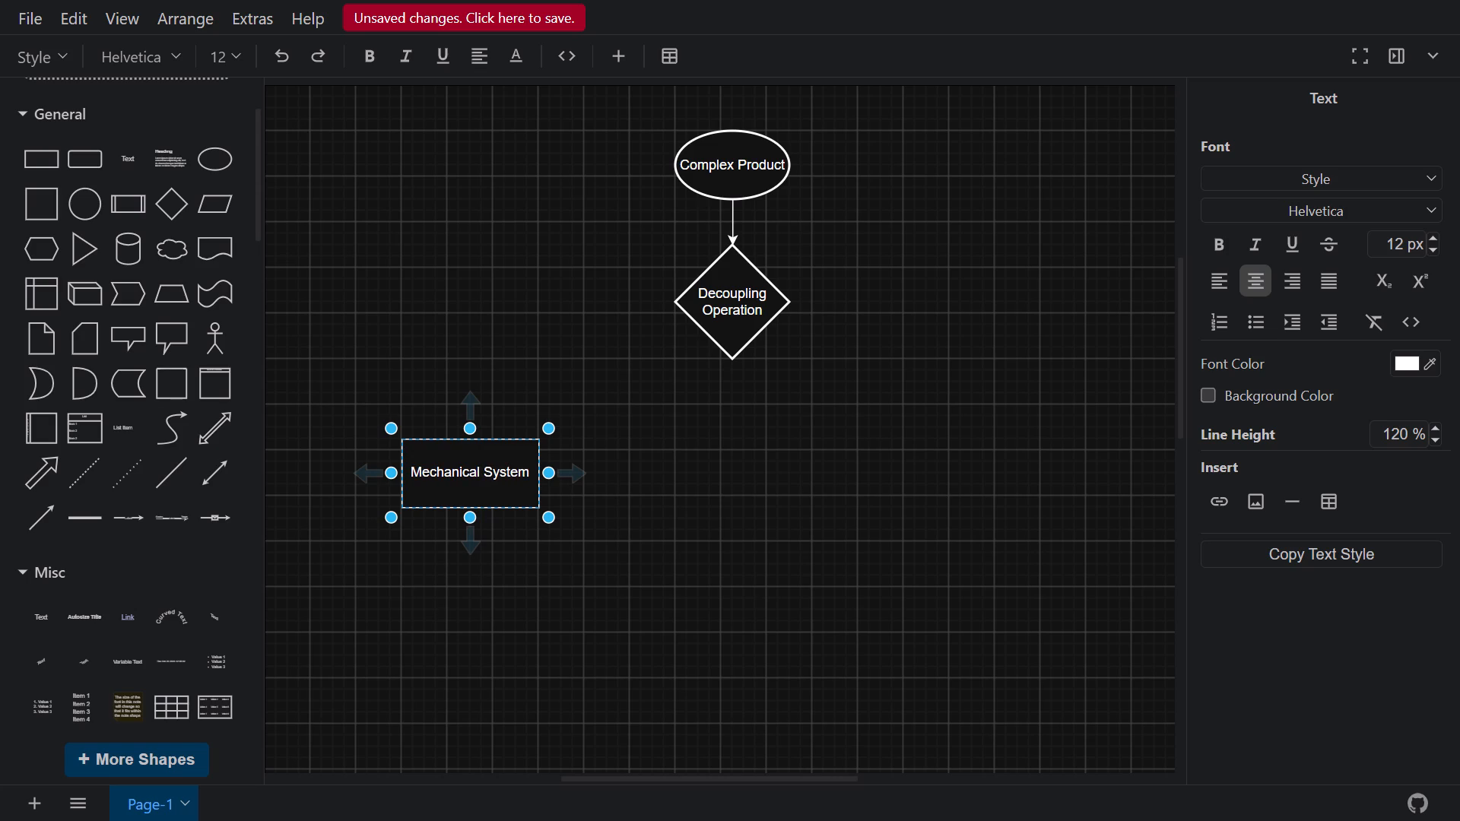
{"action": "key", "text": "F11"}
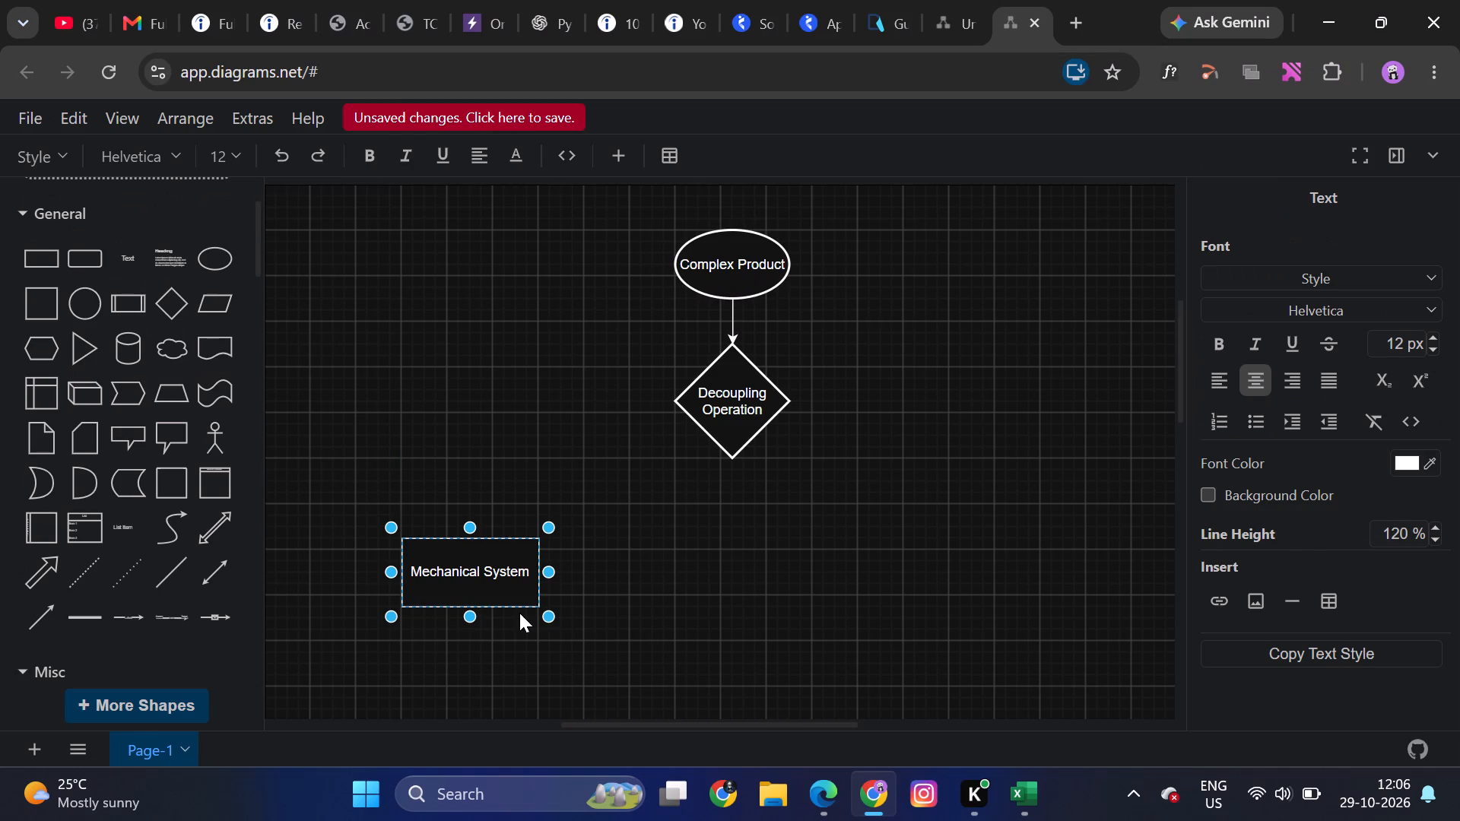
{"action": "key", "text": "F11"}
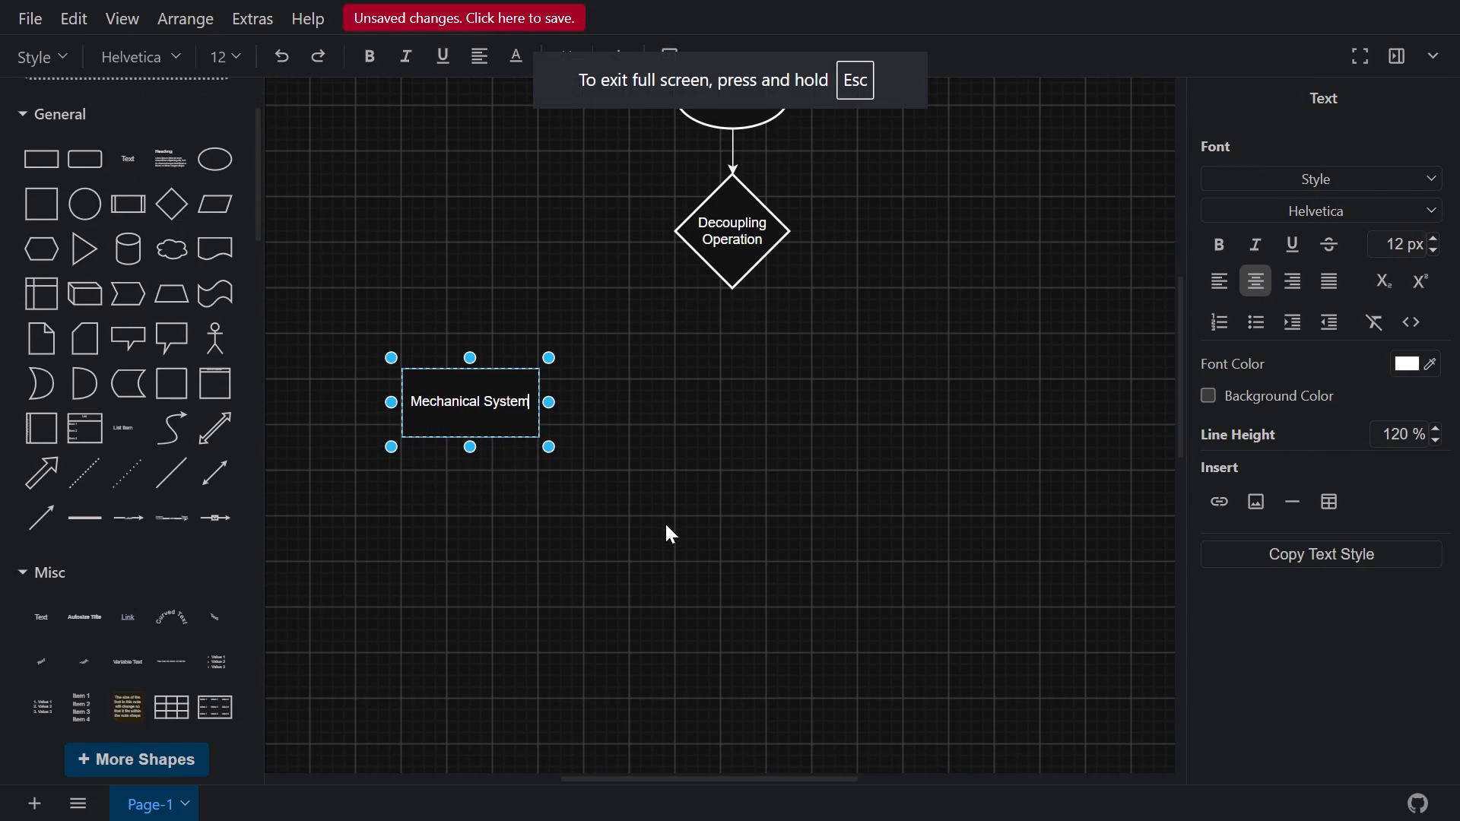
{"action": "left_click", "coordinate": [625, 540]}
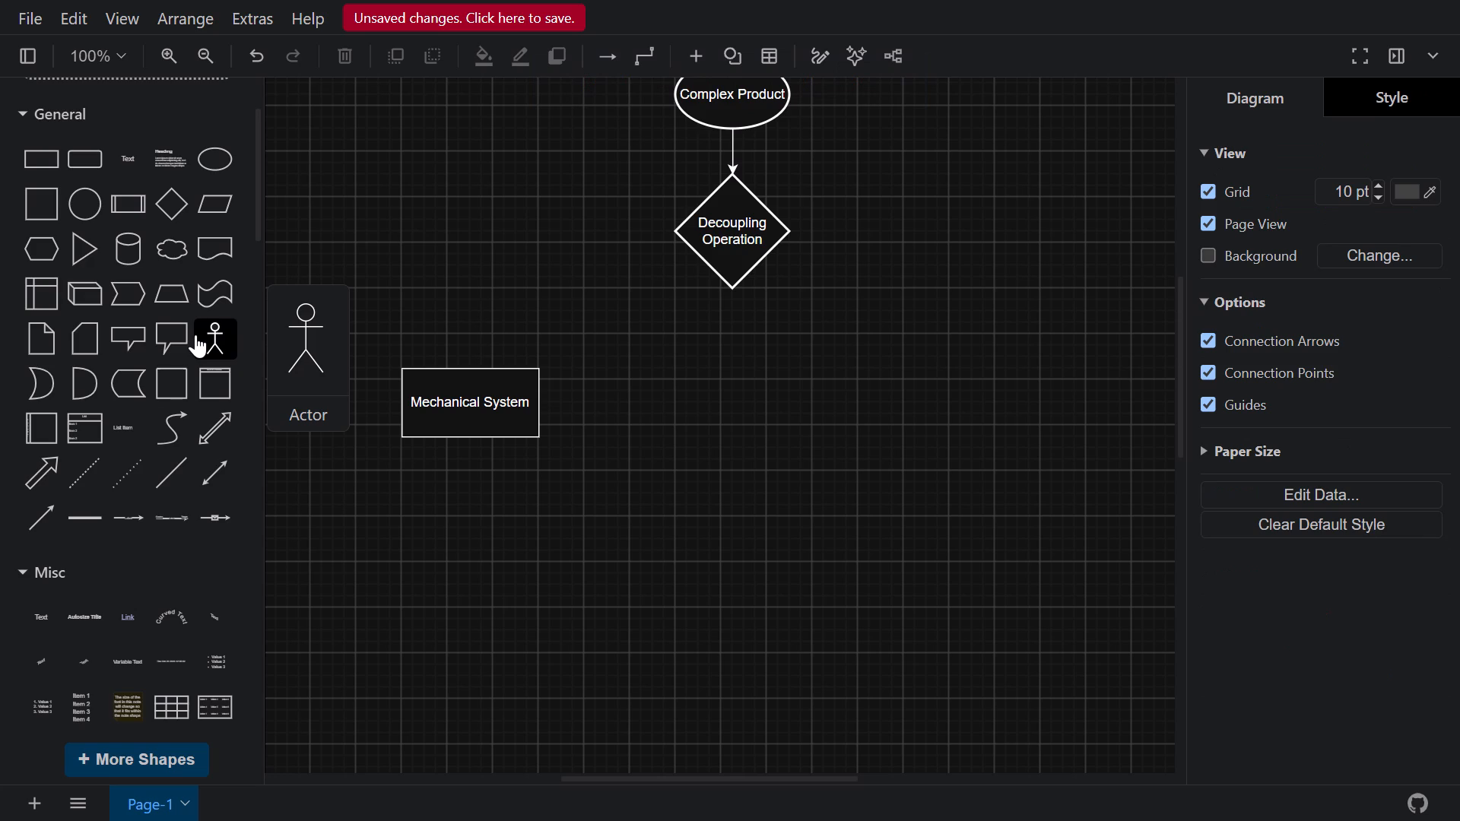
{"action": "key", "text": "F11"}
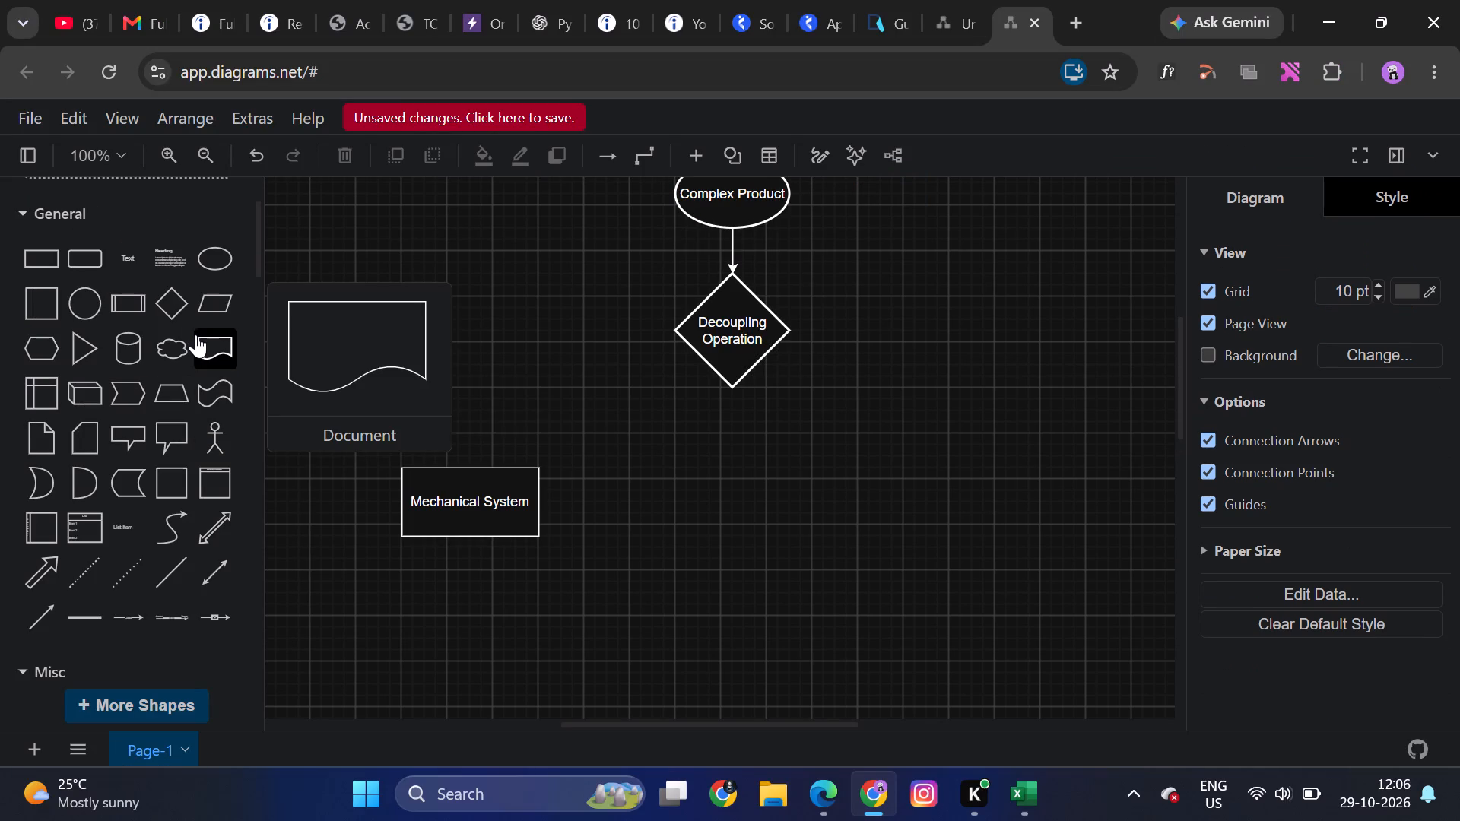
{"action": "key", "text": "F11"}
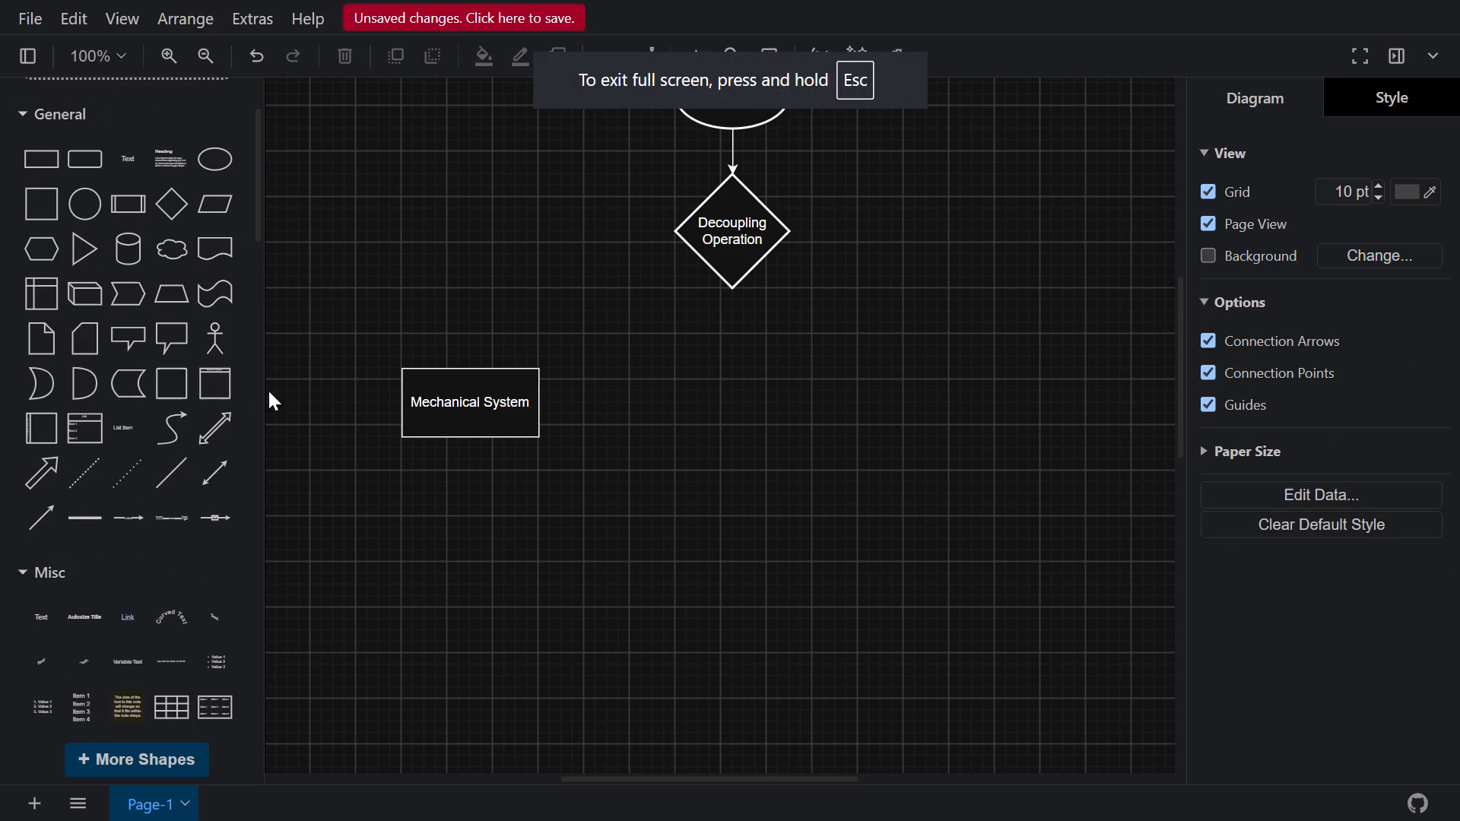
Place another rectangle below and slightly left of the Mechanical System box and start its label with "A".
{"action": "left_click", "coordinate": [59, 163]}
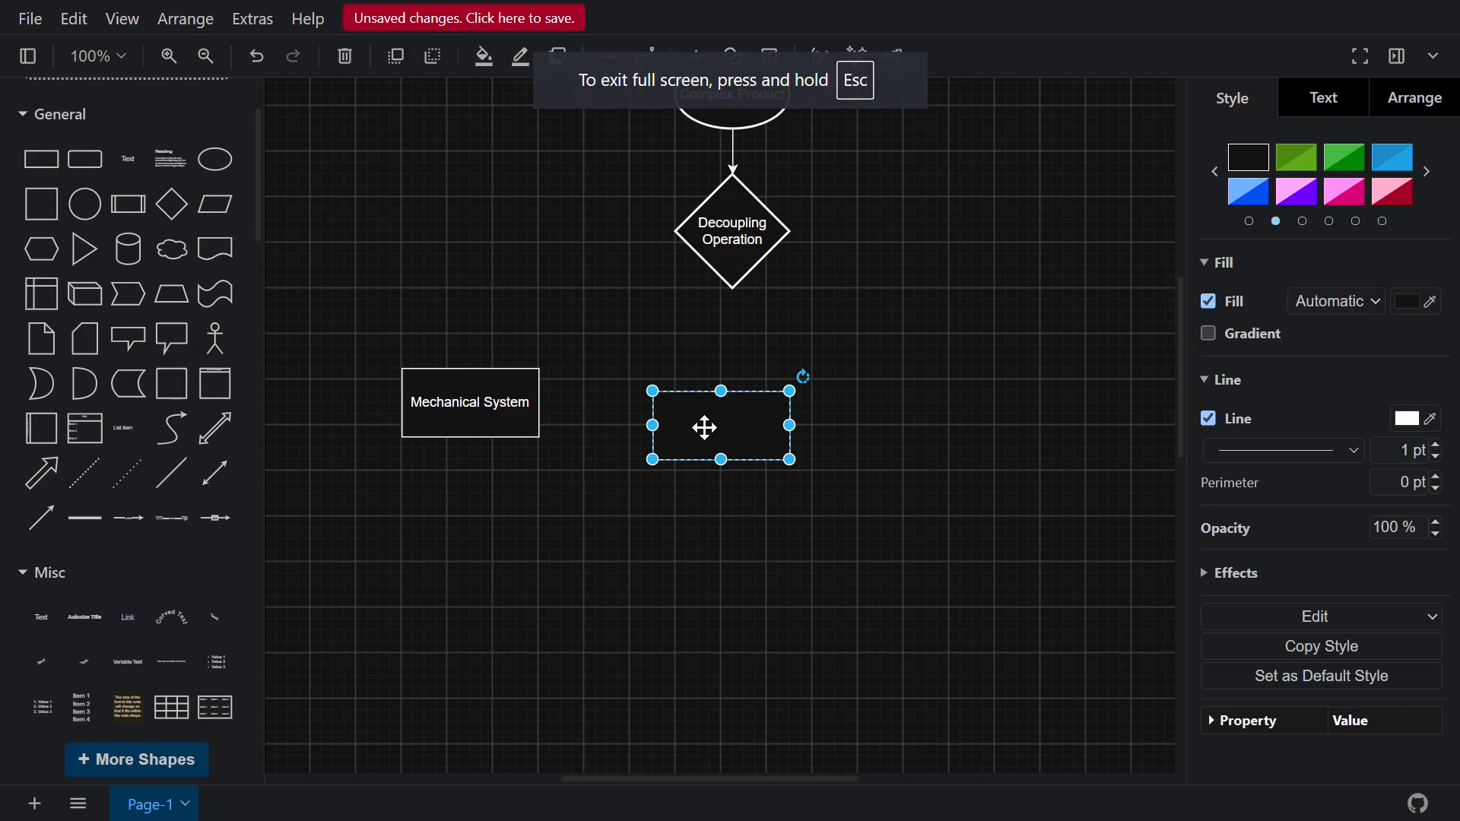
{"action": "left_click_drag", "start_coordinate": [711, 427], "coordinate": [370, 534]}
{"action": "double_click", "coordinate": [370, 534]}
{"action": "key", "text": "shift+a"}
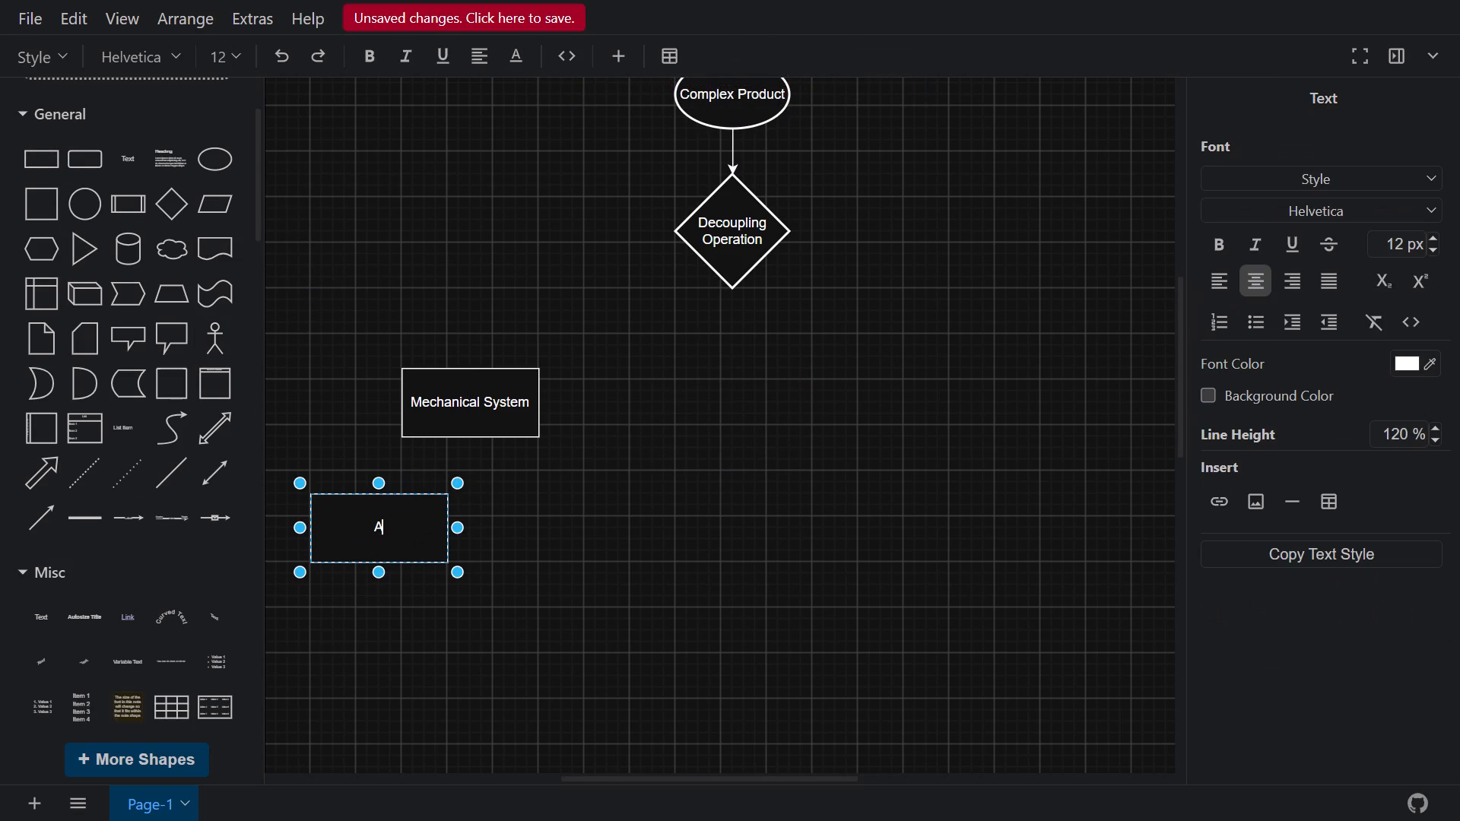
{"action": "key", "text": "F11"}
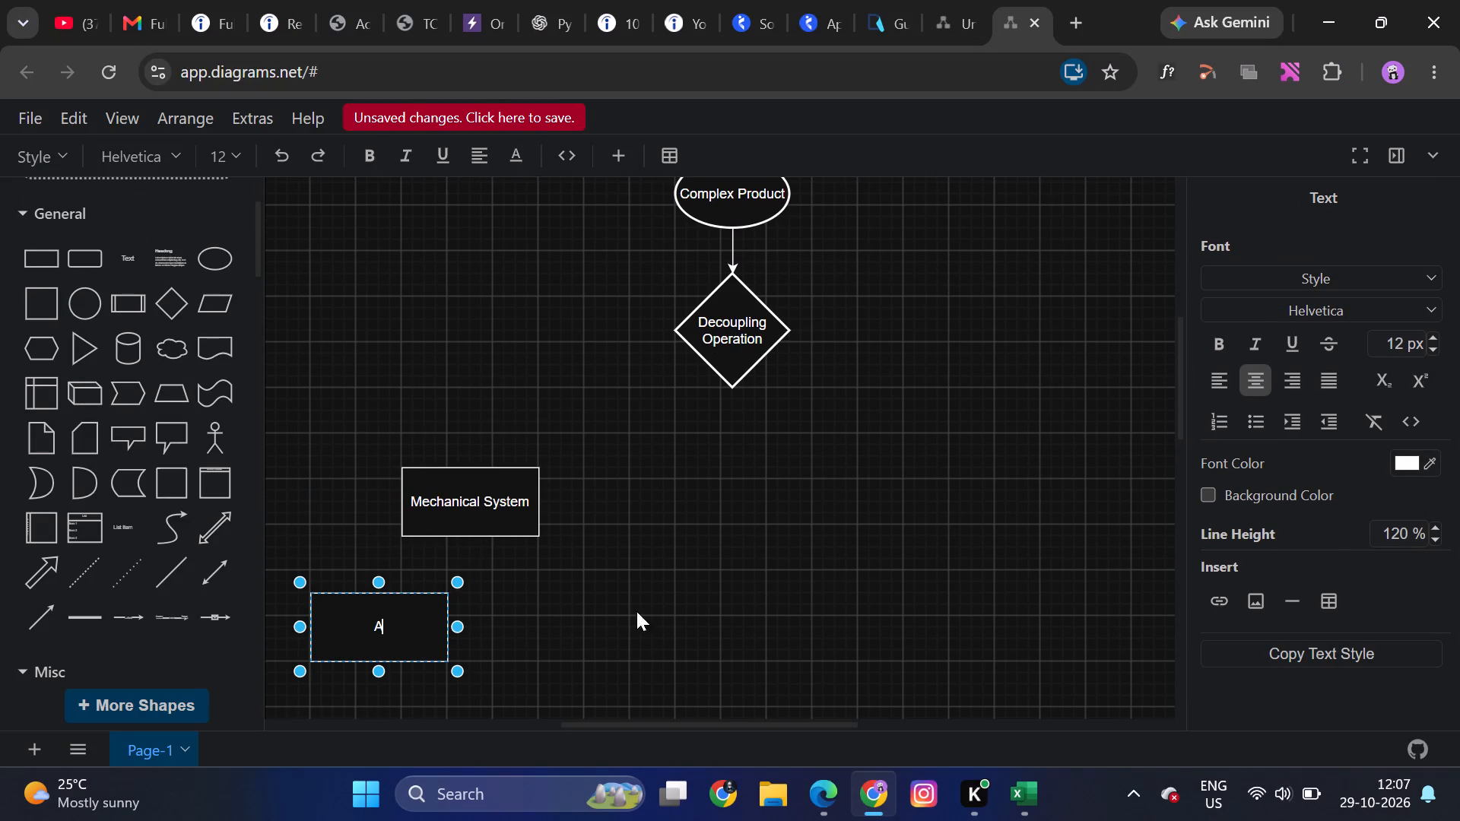
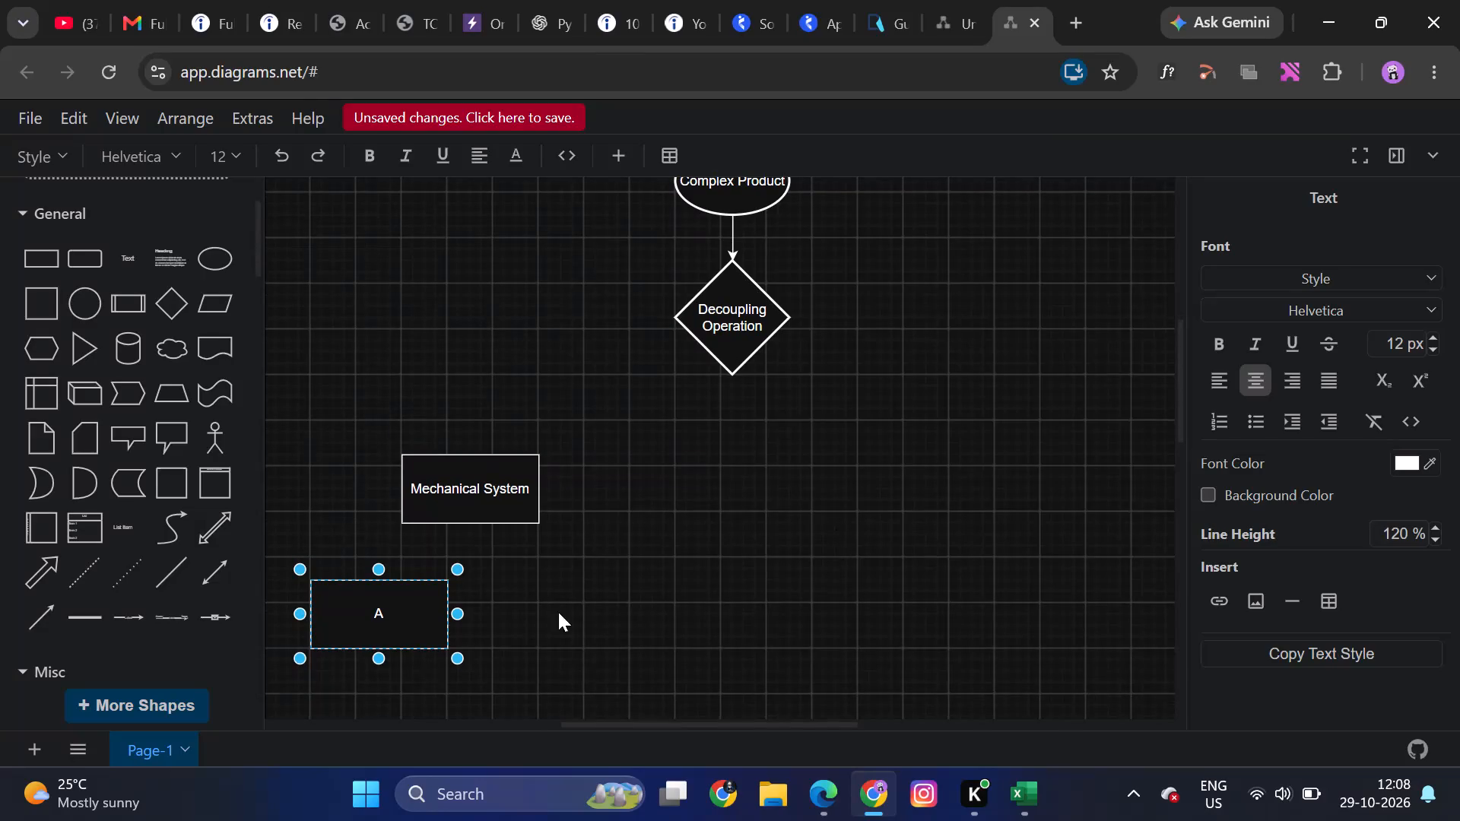
Replace the label of the rectangle below and slightly left of Mechanical System with "Acoount".
{"action": "left_click", "coordinate": [414, 619]}
{"action": "double_click", "coordinate": [414, 619]}
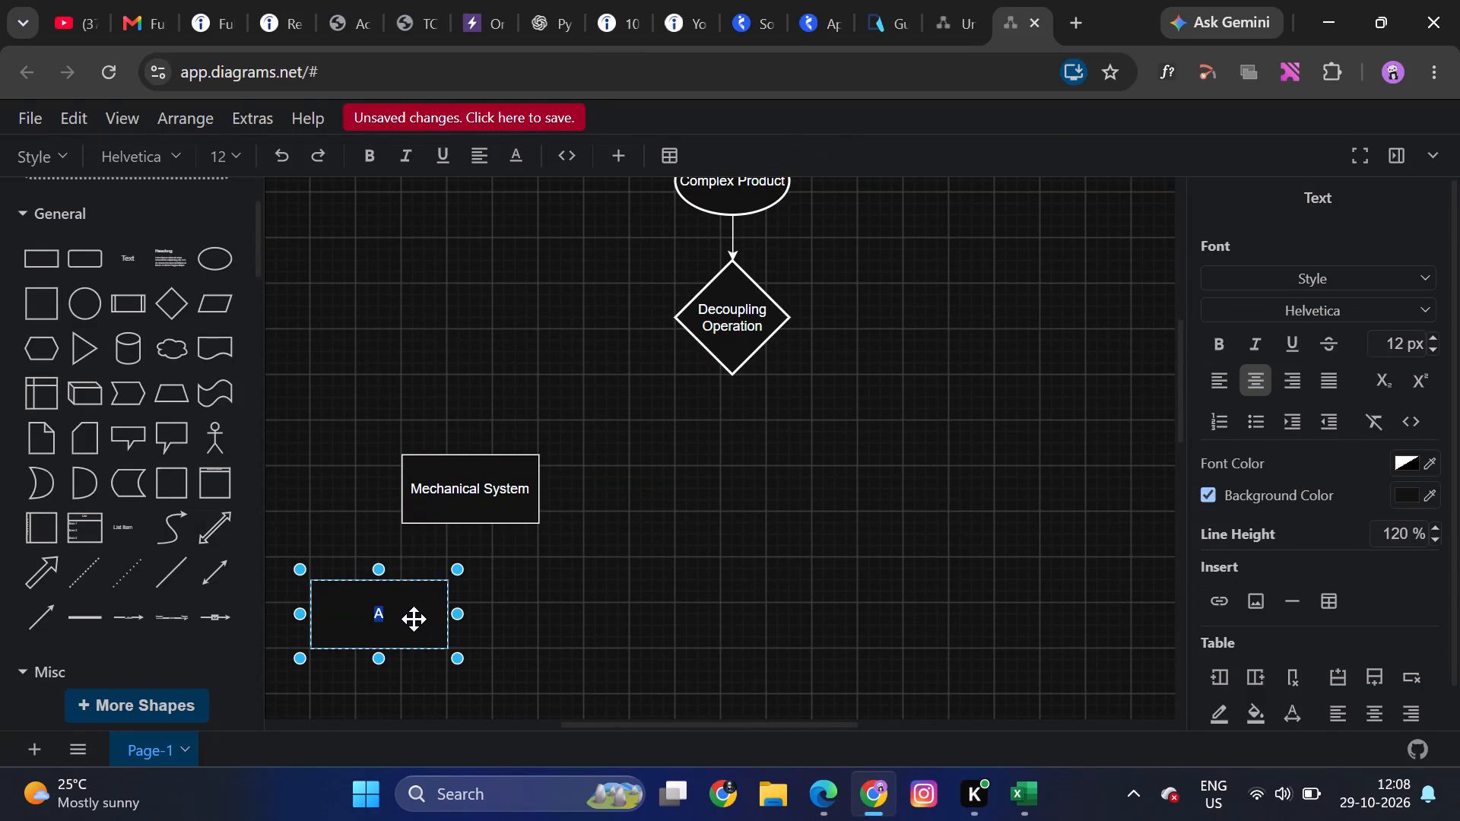
{"action": "double_click", "coordinate": [414, 619]}
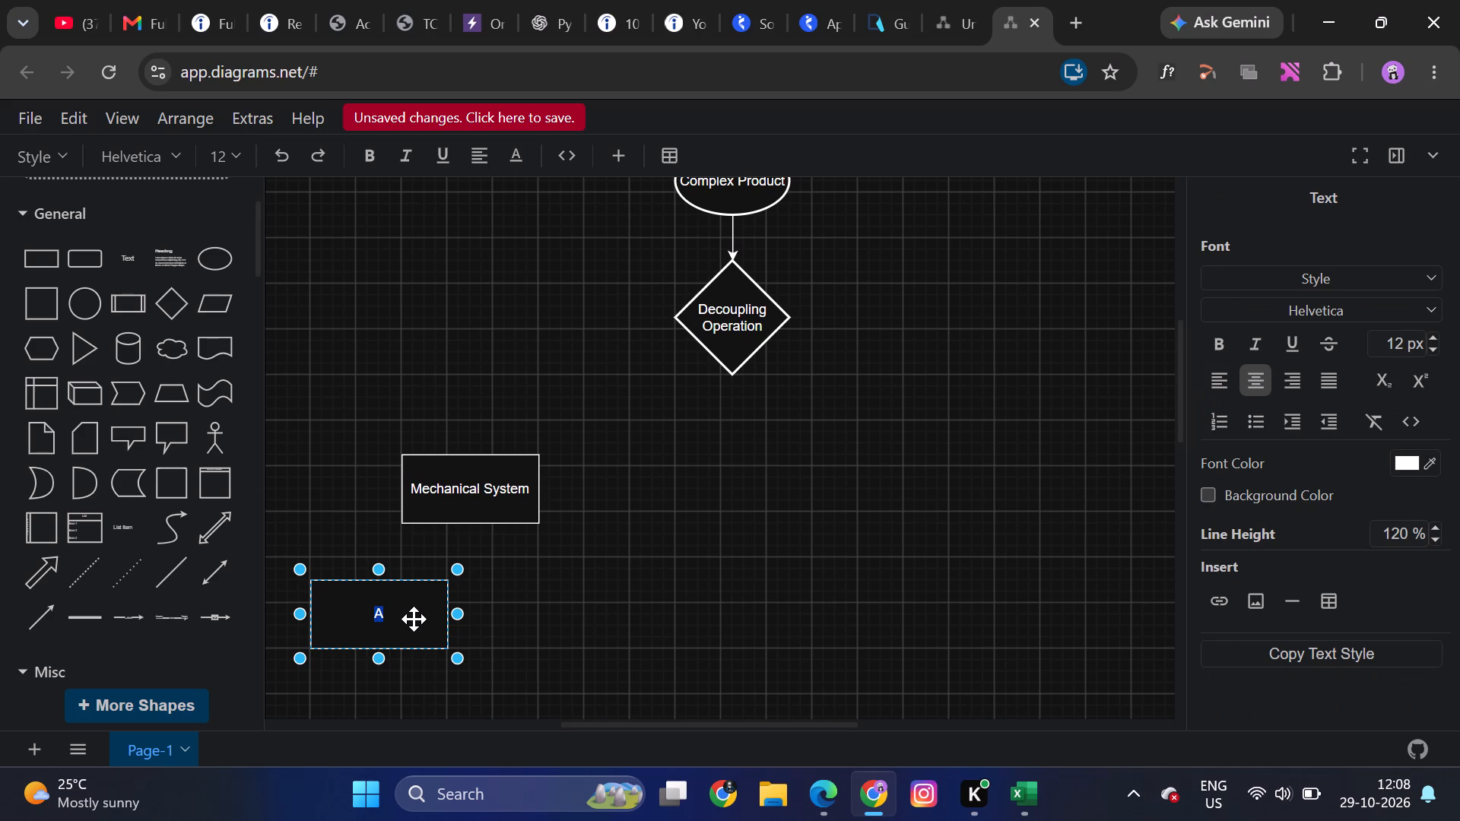
{"action": "scroll", "coordinate": [412, 613], "scroll_direction": "left", "scroll_amount": 1}
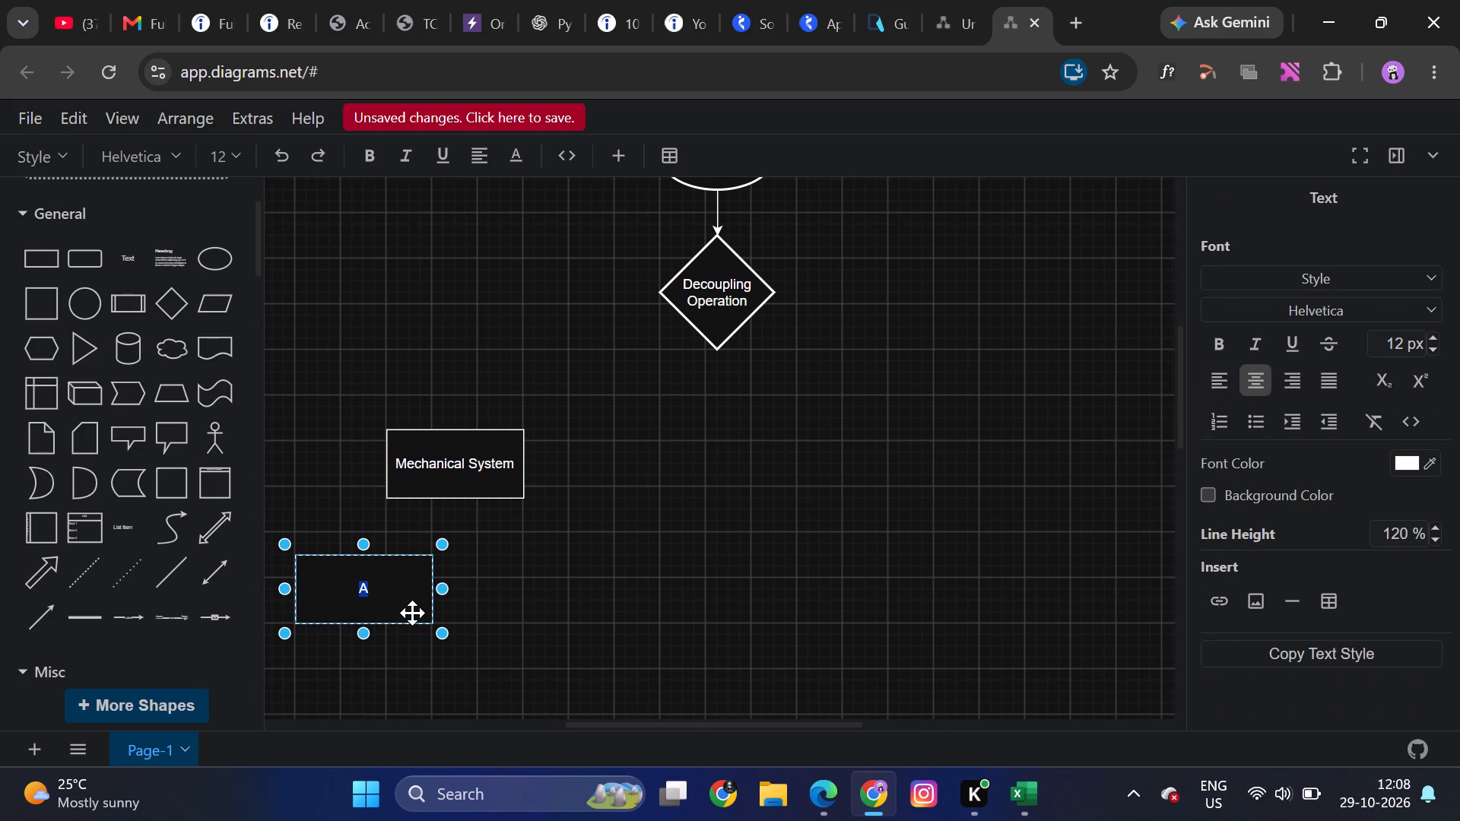
{"action": "scroll", "coordinate": [412, 613], "scroll_direction": "left", "scroll_amount": 1}
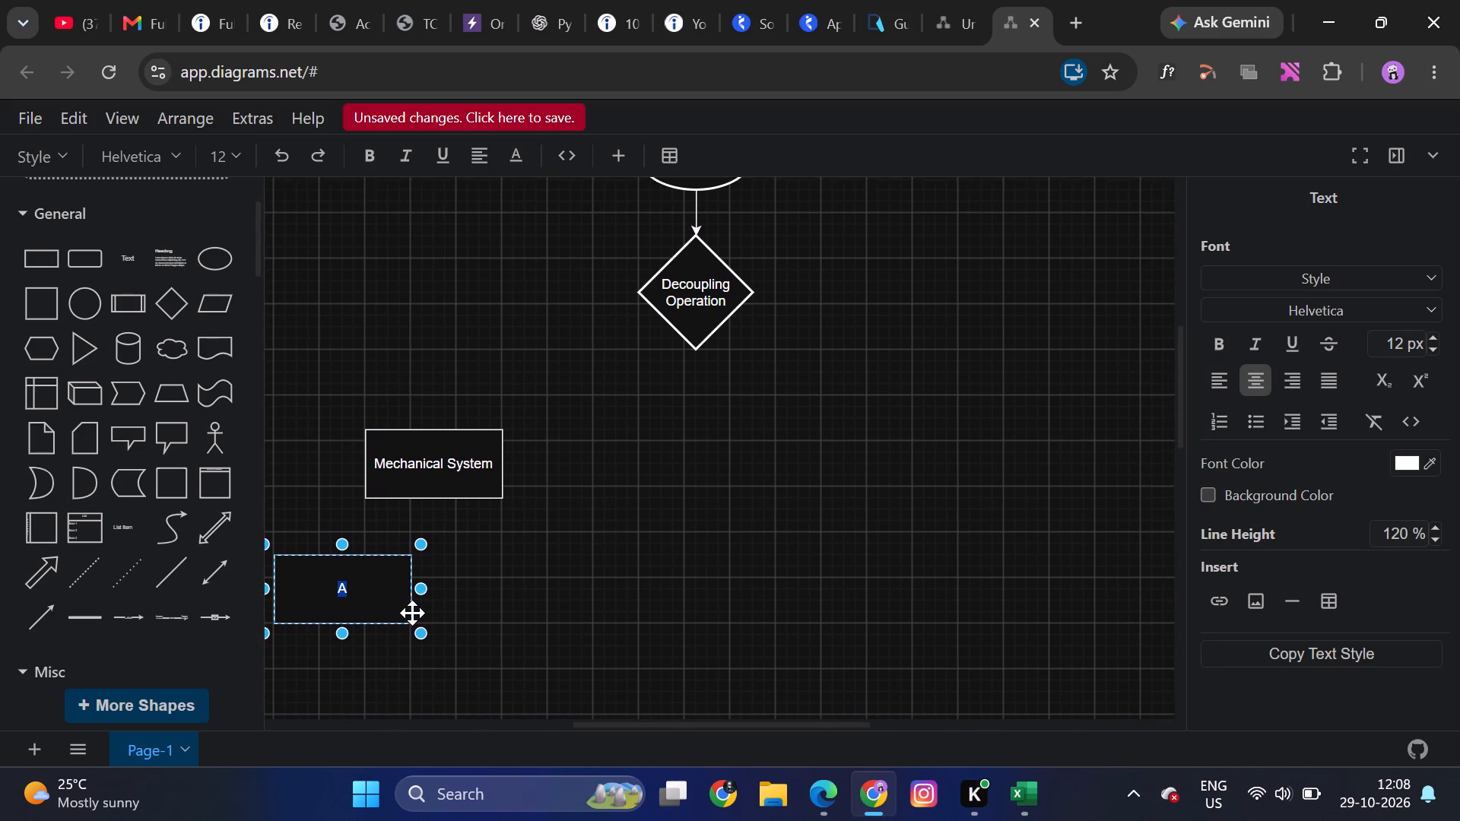
{"action": "scroll", "coordinate": [412, 613], "scroll_direction": "left", "scroll_amount": 1}
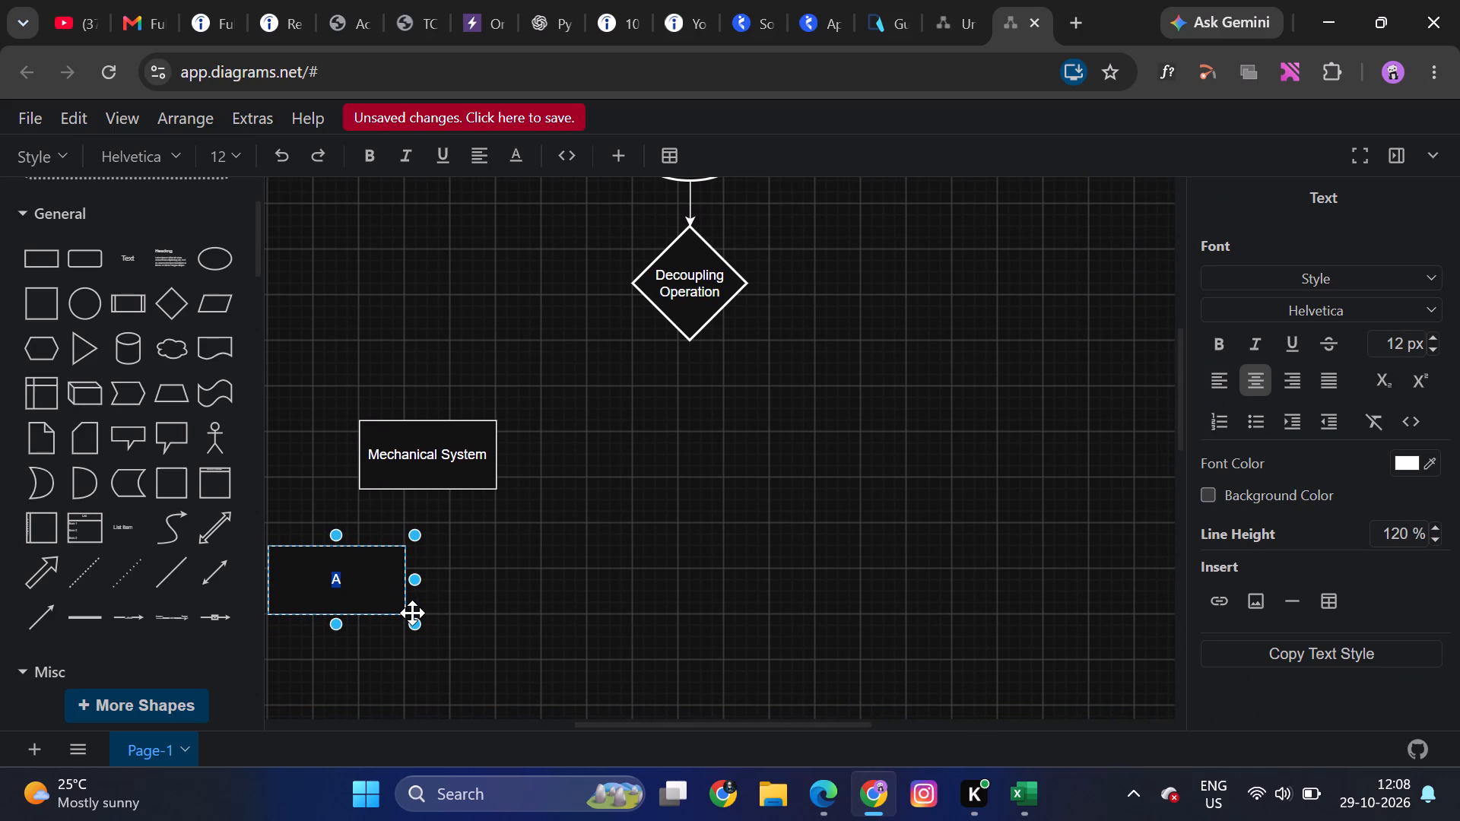
{"action": "scroll", "coordinate": [412, 613], "scroll_direction": "left", "scroll_amount": 3}
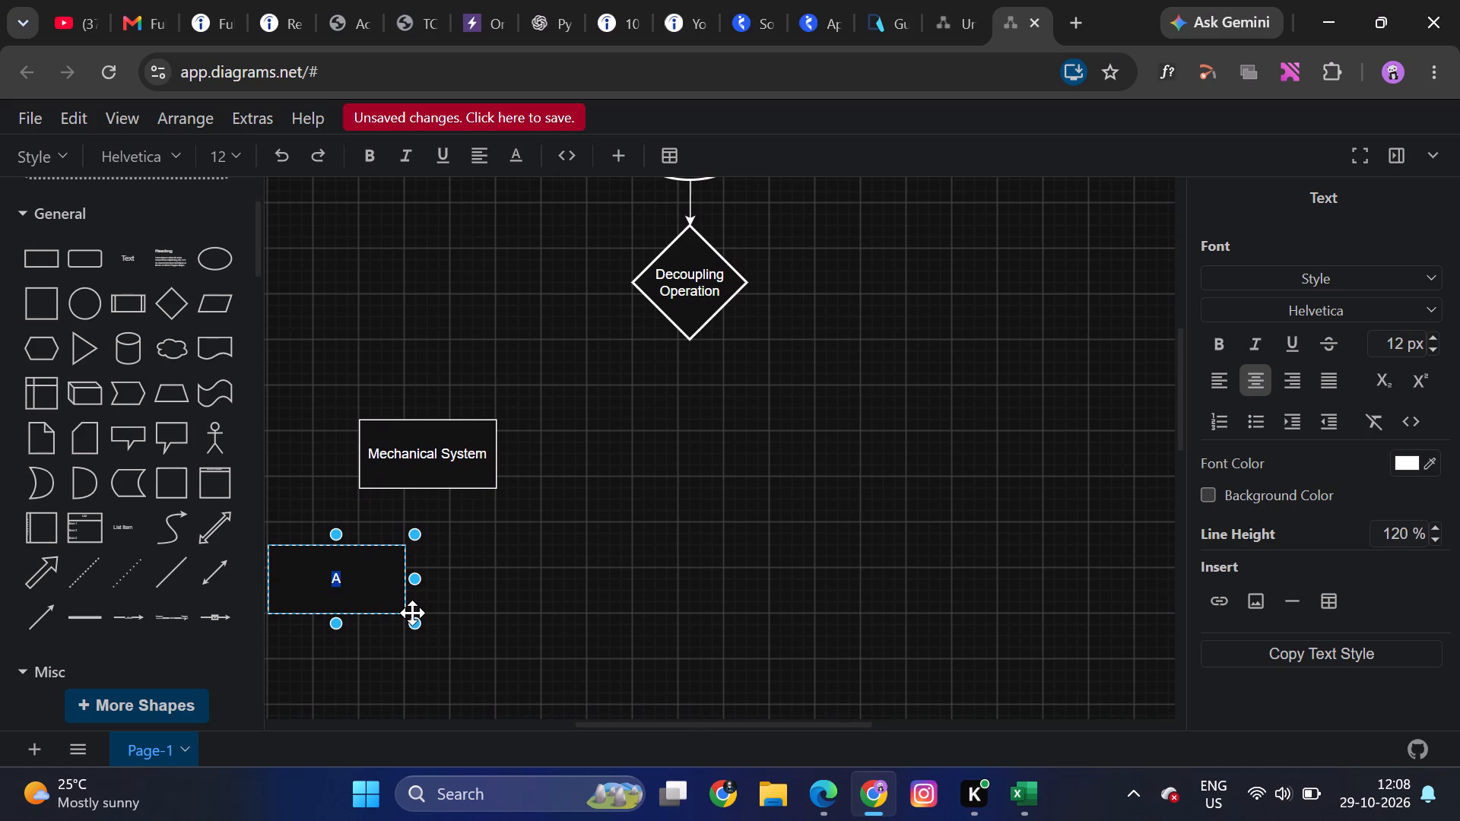
{"action": "scroll", "coordinate": [412, 613], "scroll_direction": "left", "scroll_amount": 1}
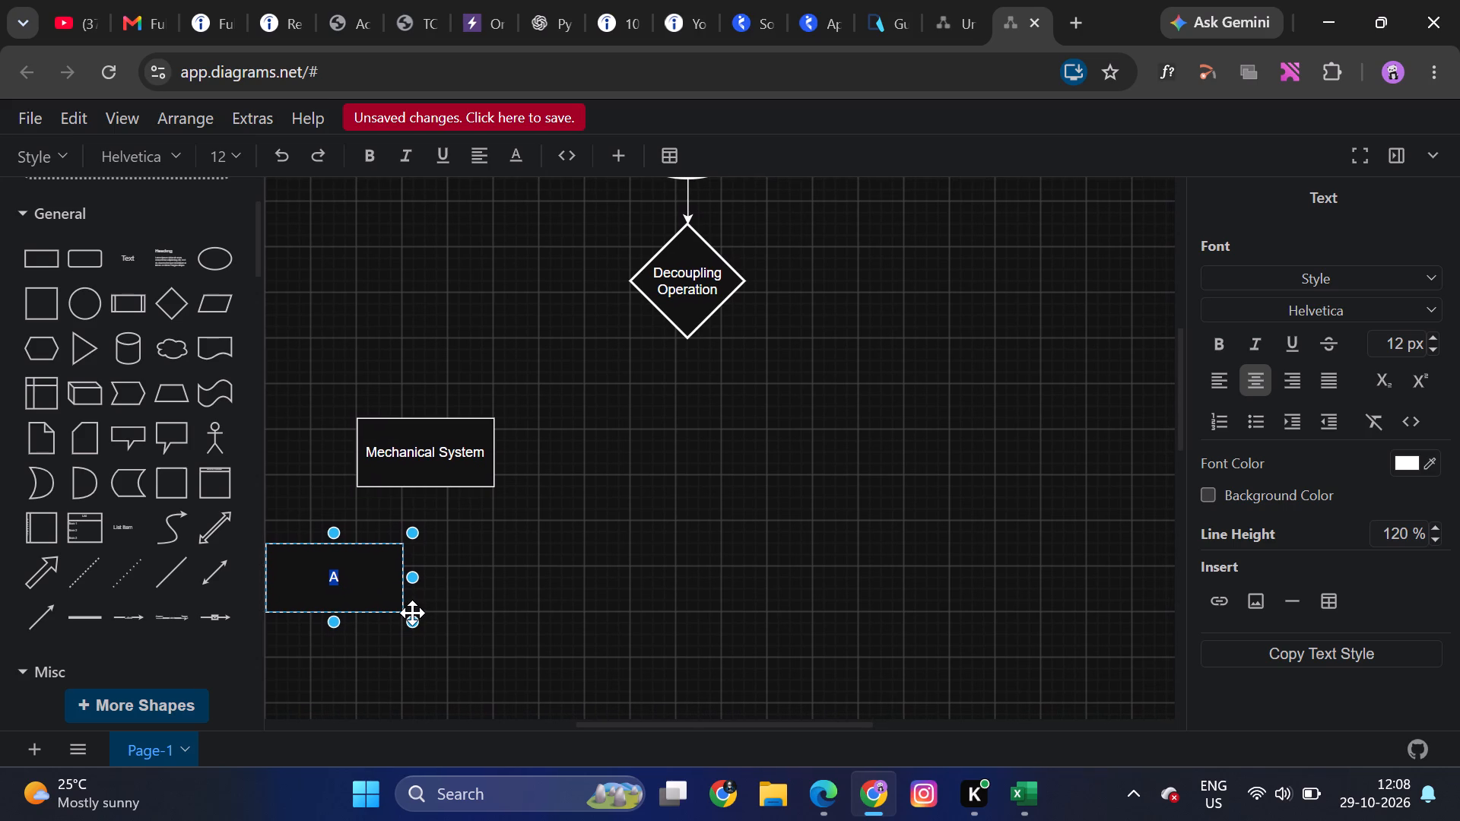
{"action": "scroll", "coordinate": [412, 613], "scroll_direction": "left", "scroll_amount": 1}
{"action": "left_click", "coordinate": [376, 589]}
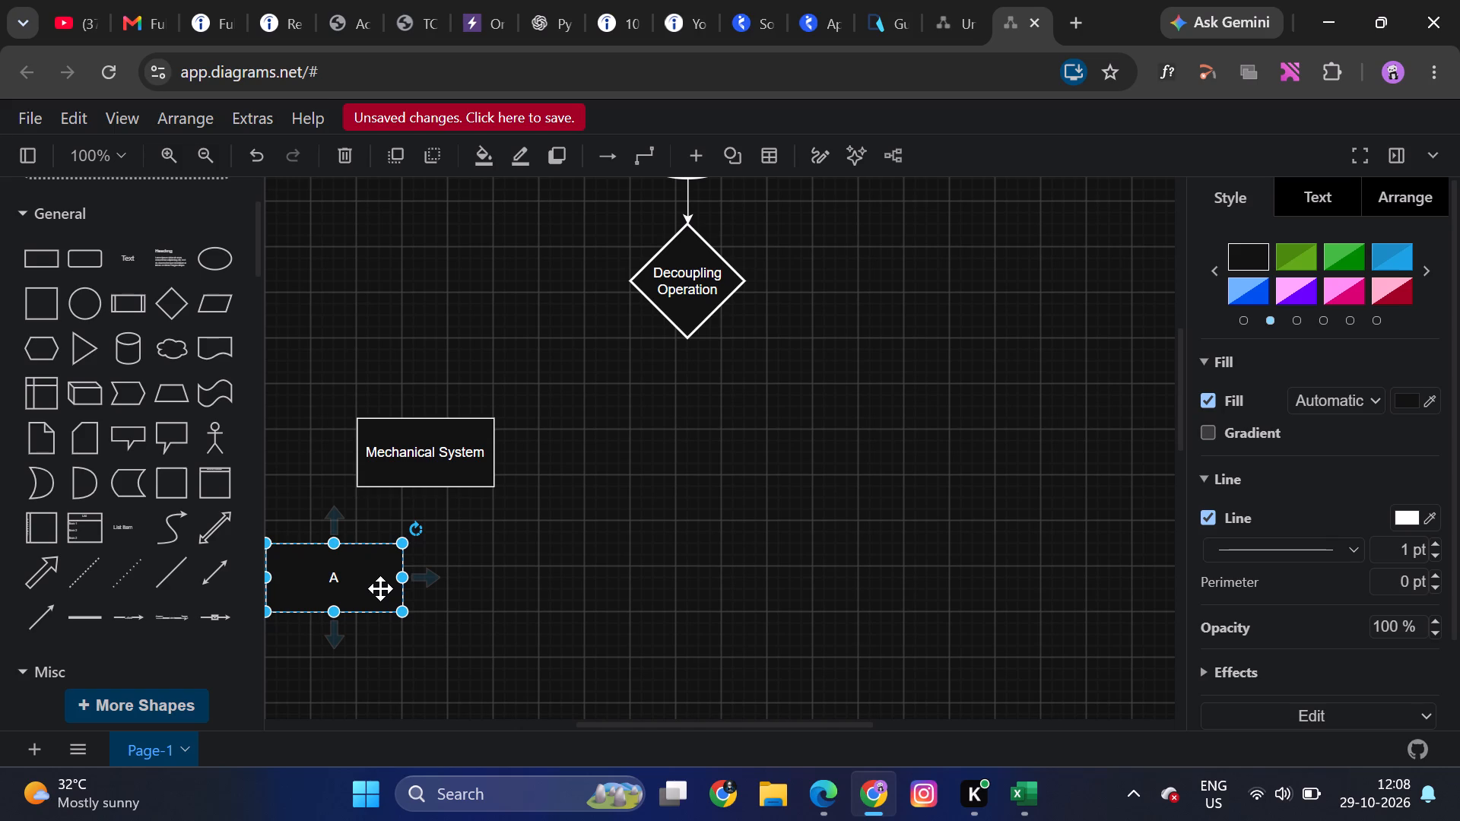
{"action": "left_click", "coordinate": [380, 588]}
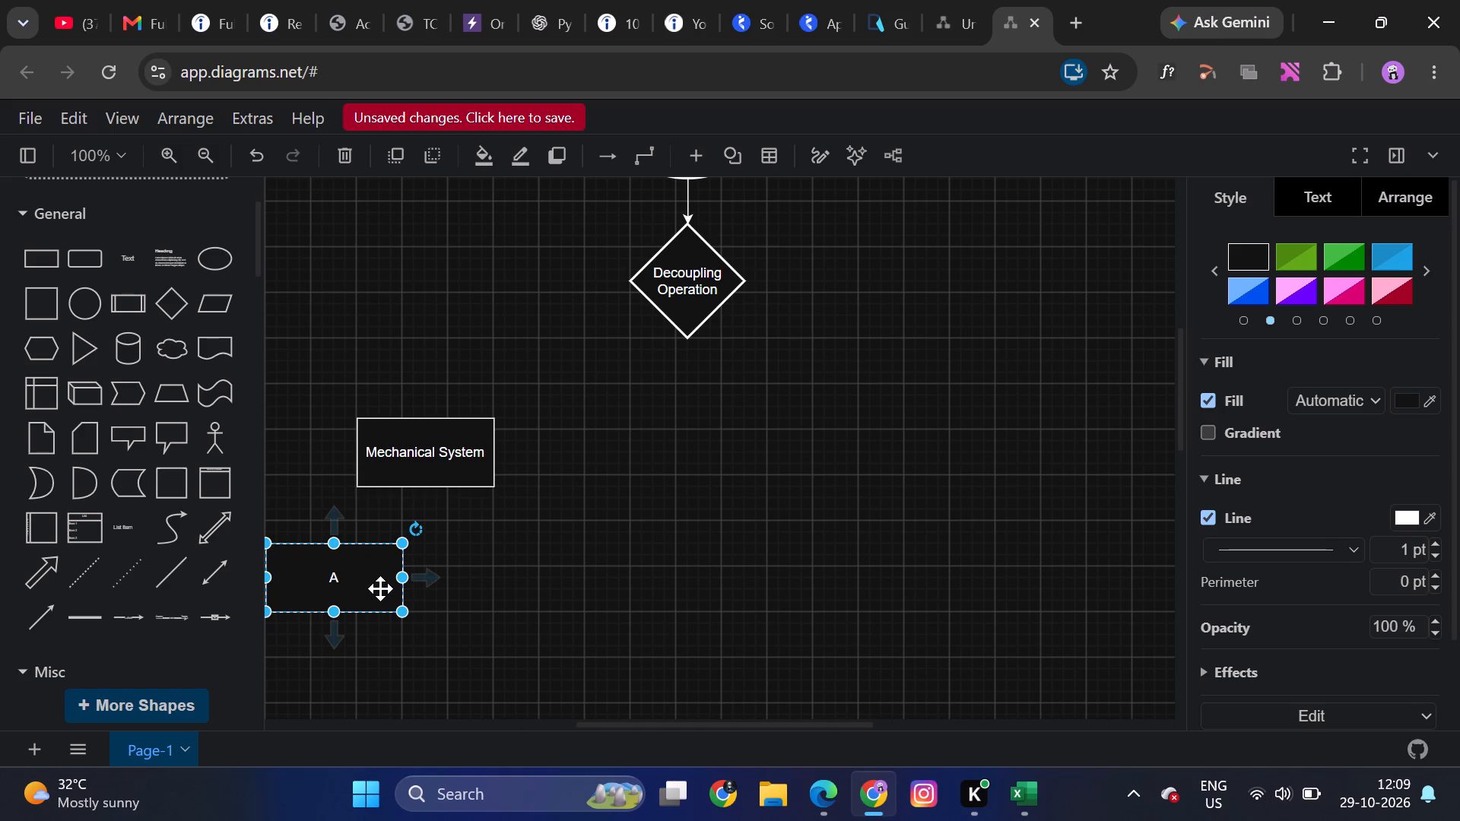
{"action": "double_click", "coordinate": [380, 588]}
{"action": "left_click", "coordinate": [380, 588]}
{"action": "type", "text": "coount"}
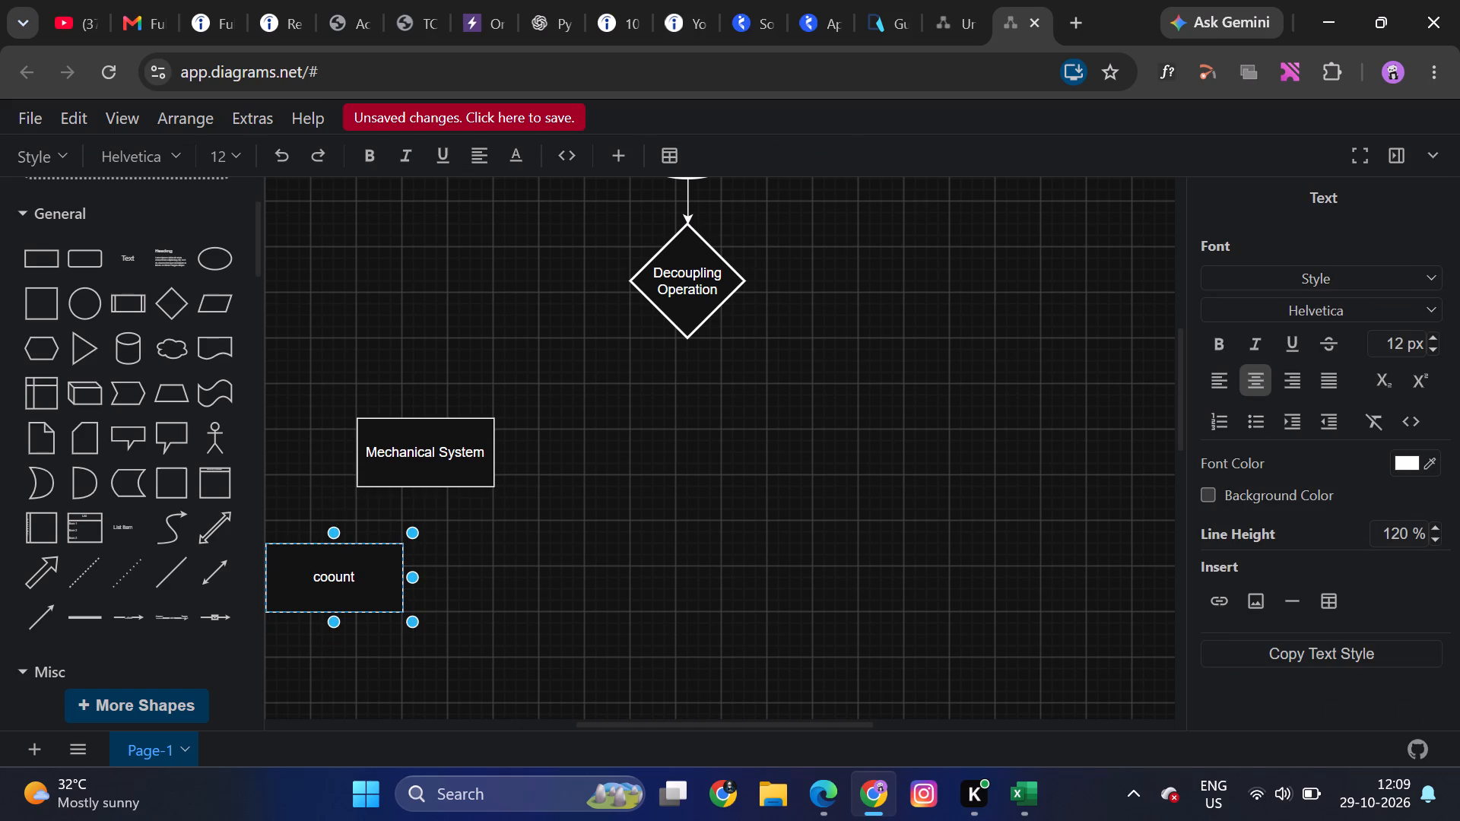
{"action": "key", "text": "Left"}
{"action": "key", "text": "Left"}
{"action": "key", "text": "Left"}
{"action": "key", "text": "Left"}
{"action": "key", "text": "Left"}
{"action": "key", "text": "Left"}
{"action": "key", "text": "Left"}
{"action": "key", "text": "Left"}
{"action": "key", "text": "Left"}
{"action": "key", "text": "Left"}
{"action": "key", "text": "Left"}
{"action": "key", "text": "shift+a"}
{"action": "left_click", "coordinate": [614, 569]}
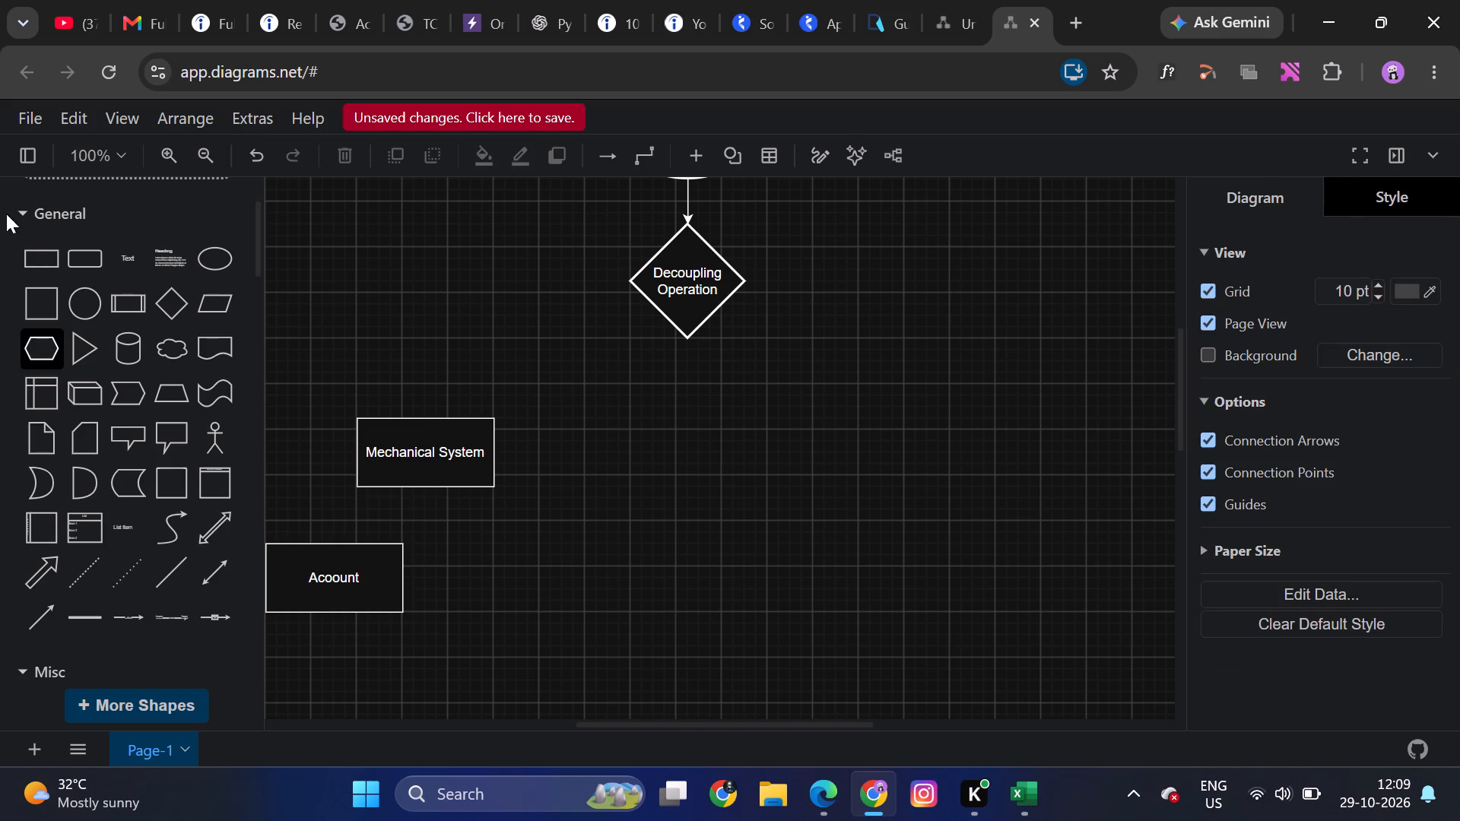
Add a rectangle beside the Acoount box, level with it and below Mechanical System, and label it "Bank".
{"action": "left_click", "coordinate": [33, 258]}
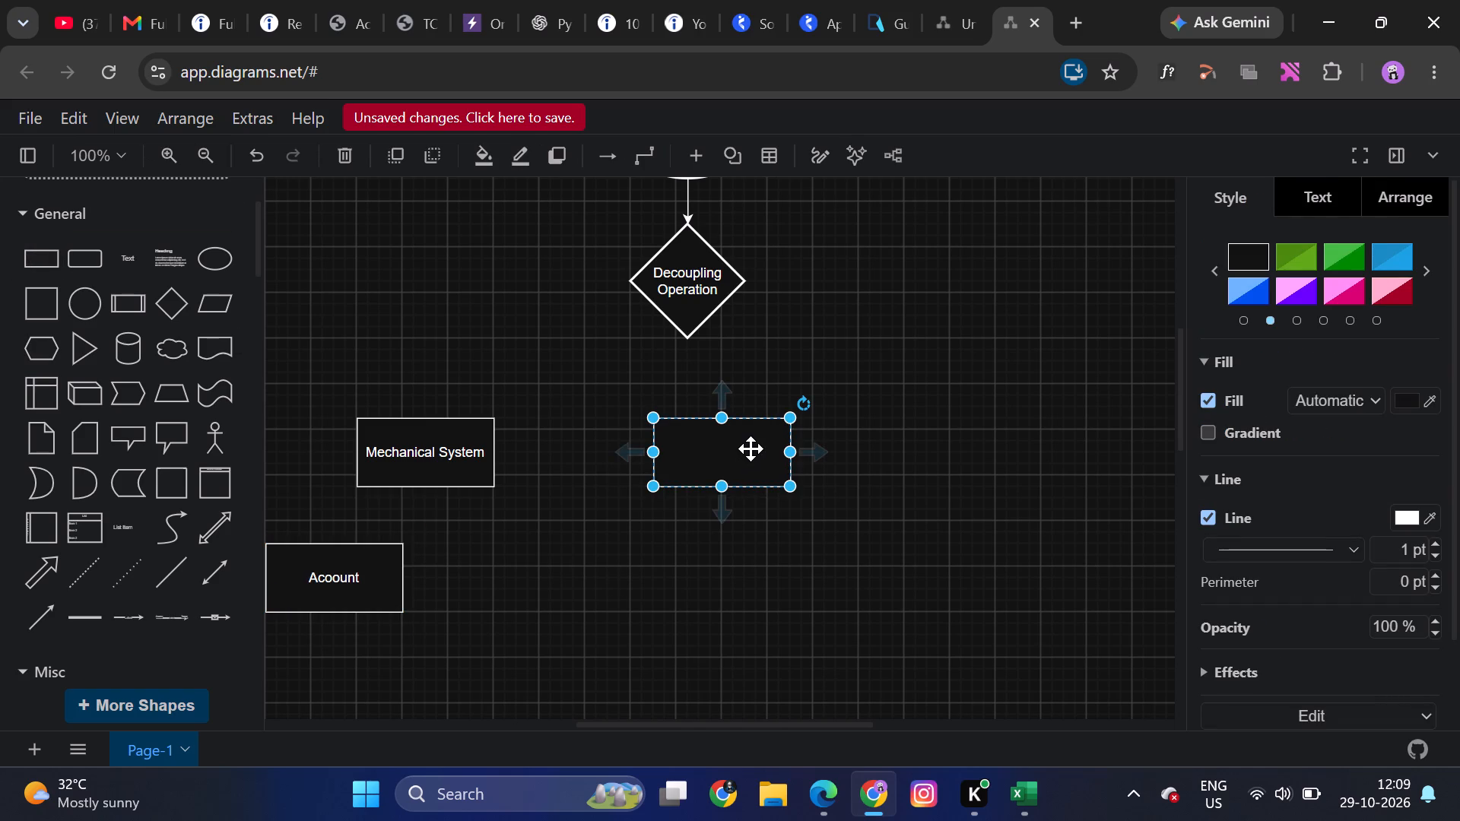
{"action": "left_click_drag", "start_coordinate": [751, 449], "coordinate": [544, 570]}
{"action": "double_click", "coordinate": [544, 570]}
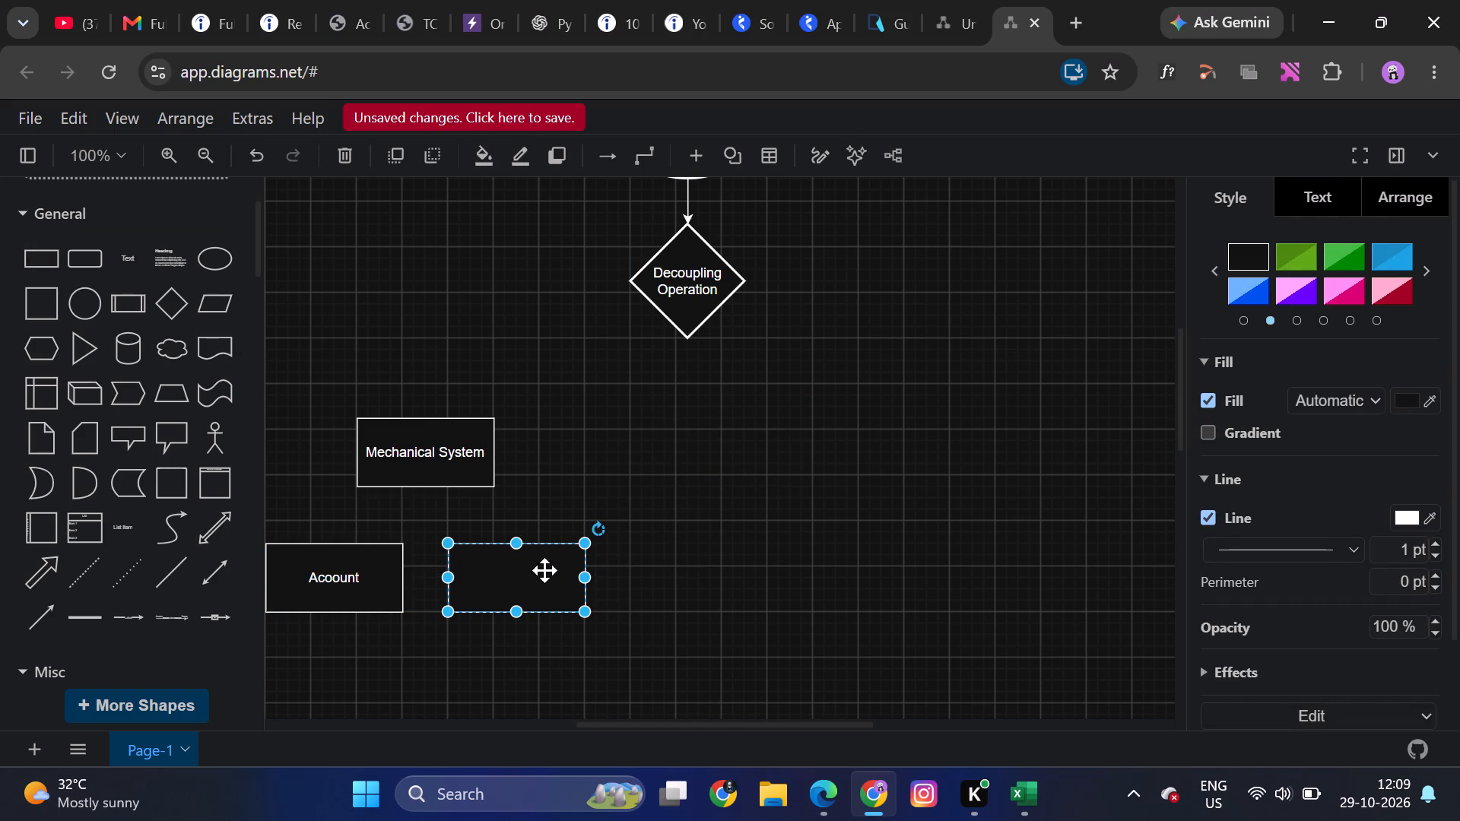
{"action": "type", "text": "Bank"}
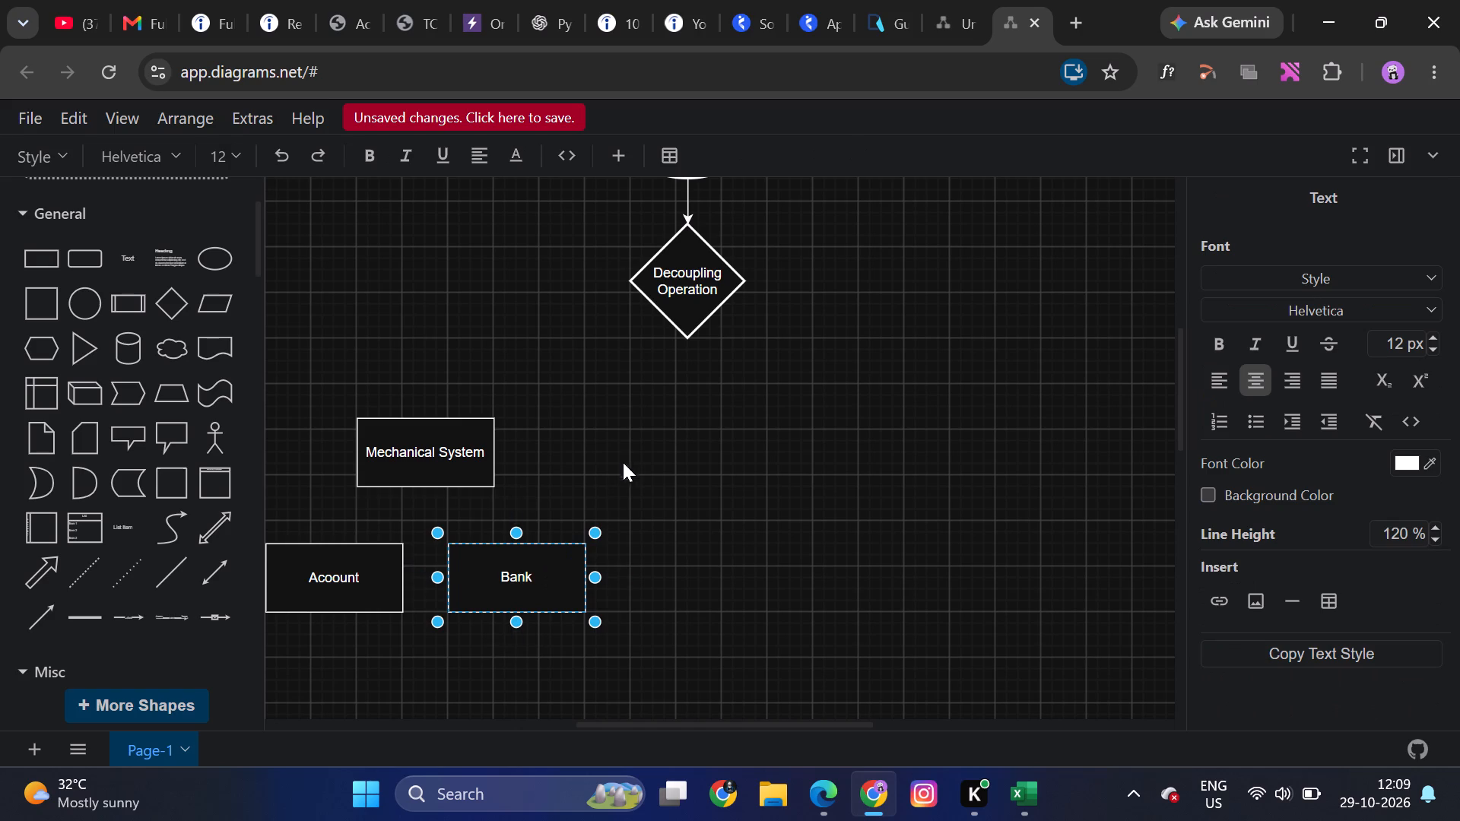
{"action": "left_click", "coordinate": [627, 458]}
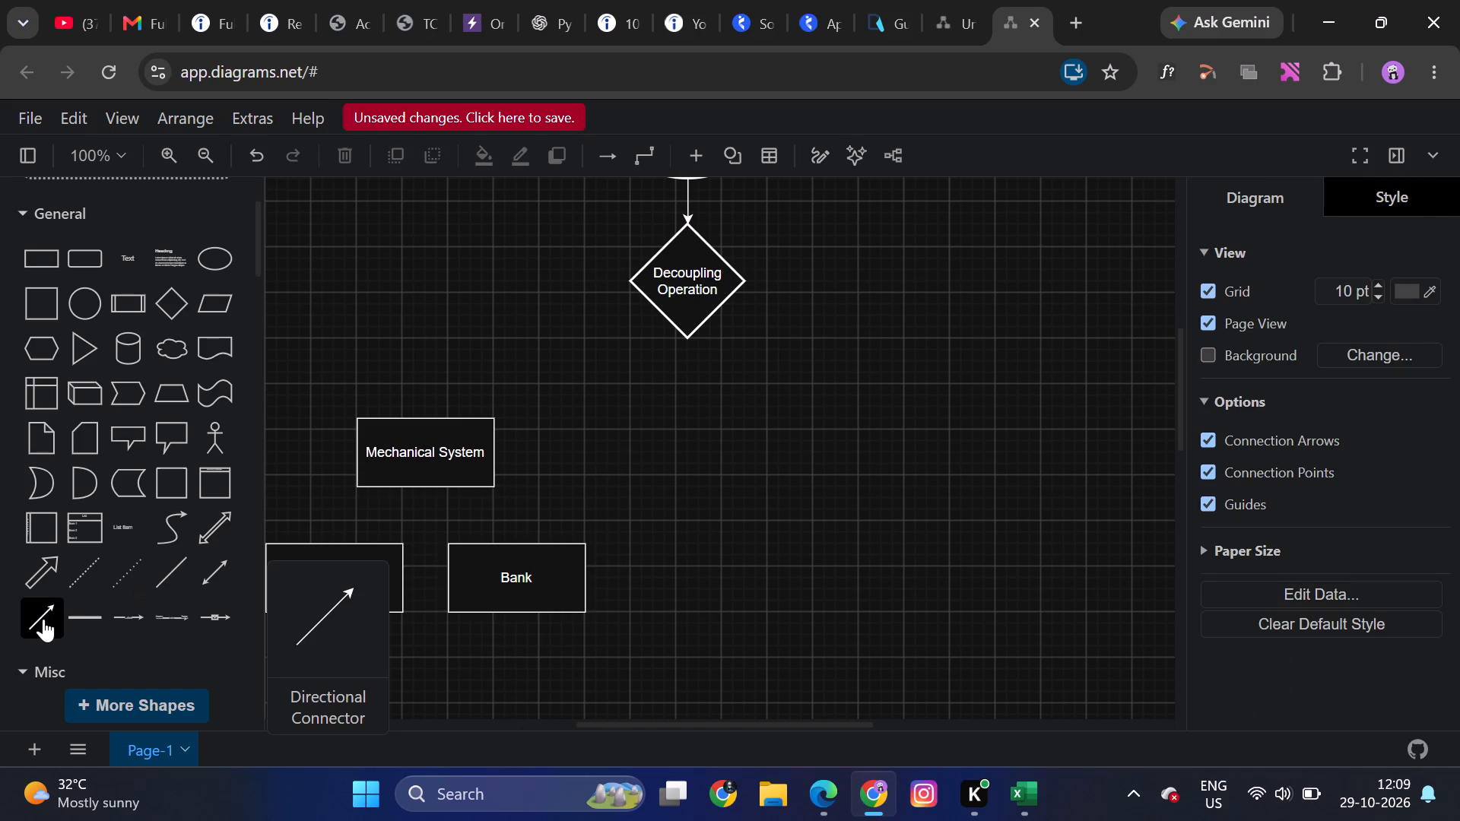
Connect the bottom of the Decoupling Operation diamond to the top of Mechanical System with a directional arrow bent at right angles.
{"action": "left_click", "coordinate": [46, 613]}
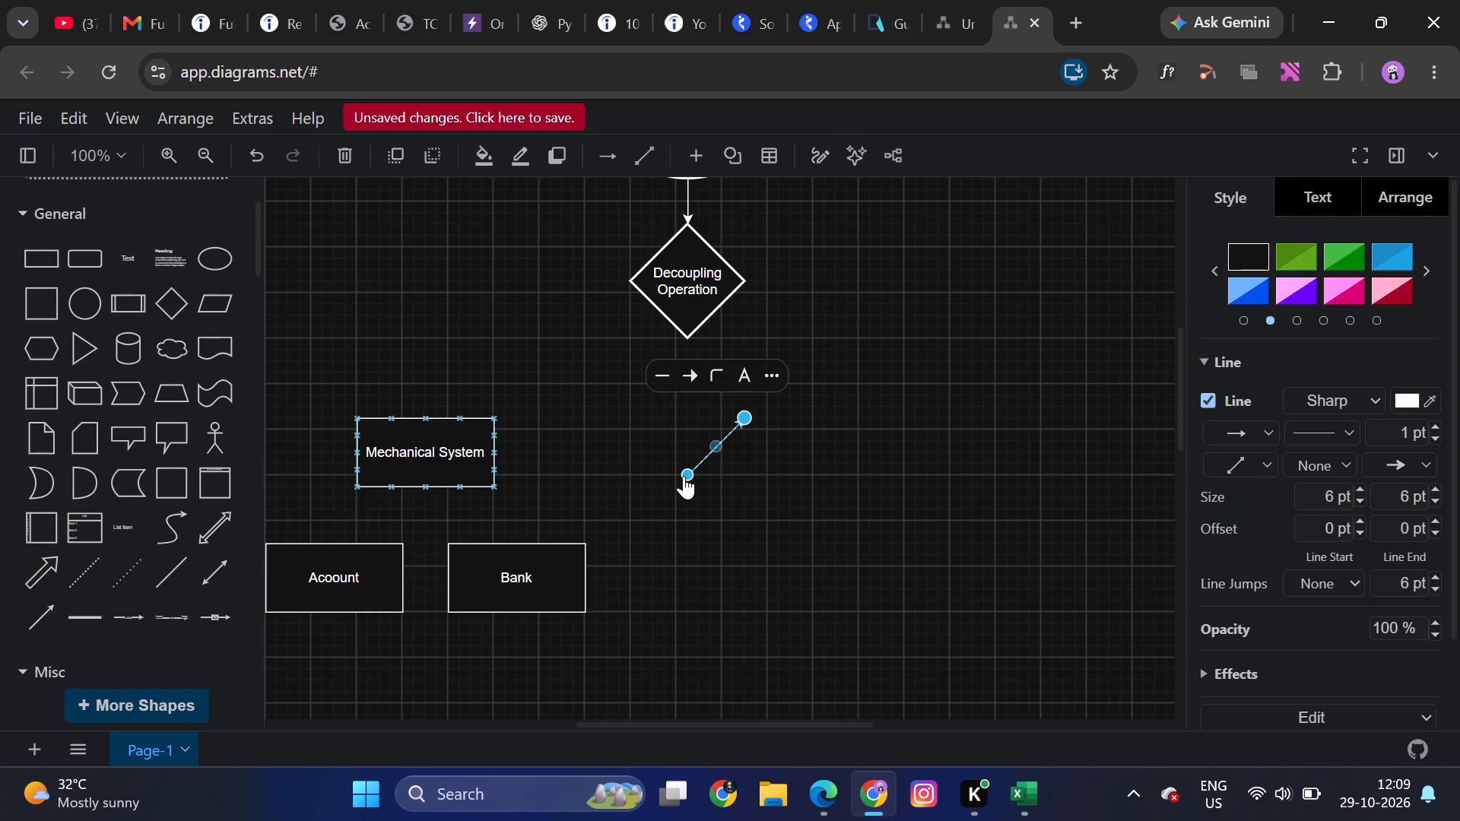
{"action": "left_click_drag", "start_coordinate": [684, 476], "coordinate": [687, 341]}
{"action": "left_click_drag", "start_coordinate": [745, 415], "coordinate": [417, 406]}
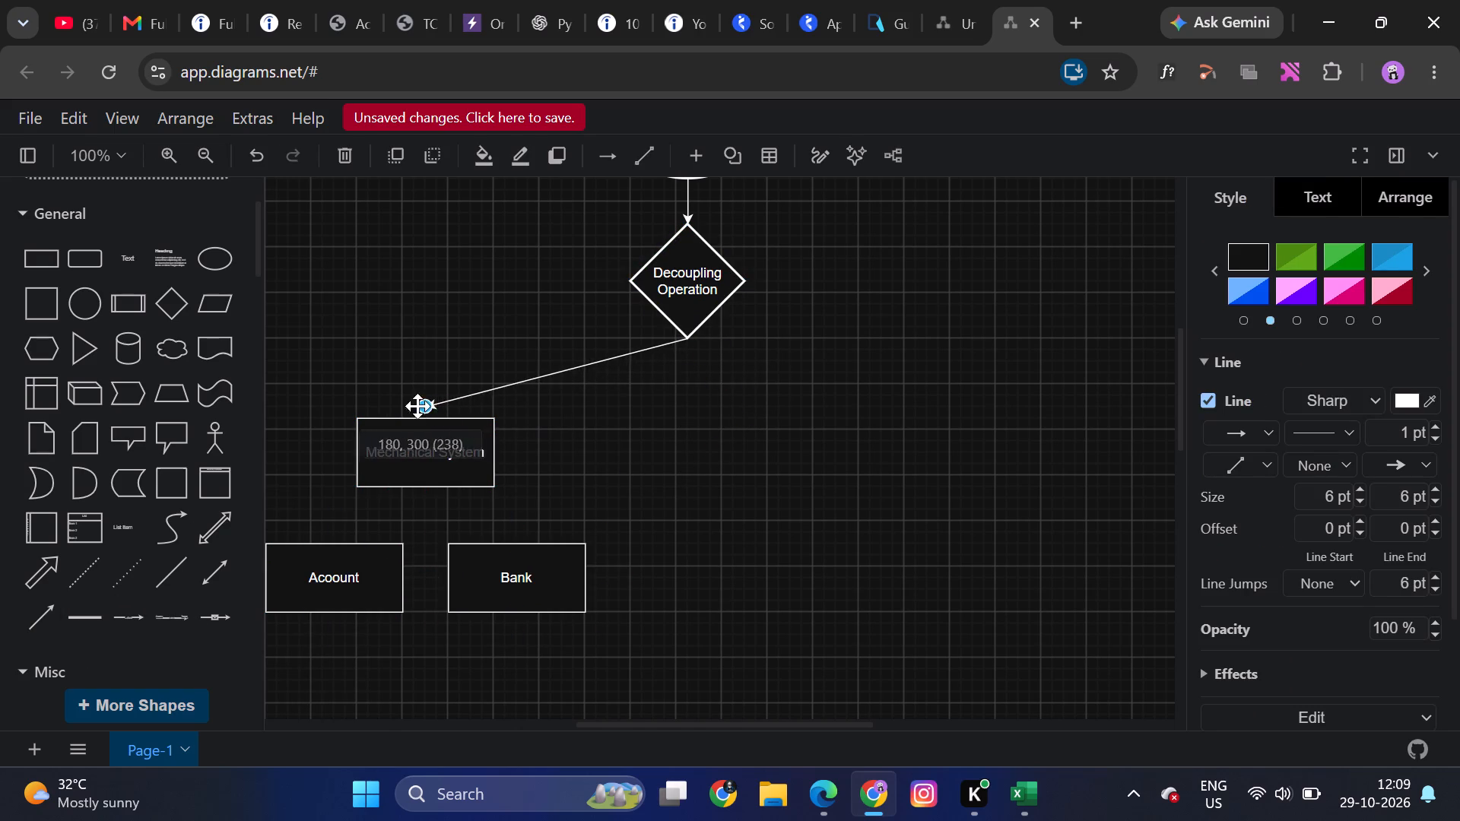
{"action": "left_click_drag", "start_coordinate": [417, 406], "coordinate": [425, 415]}
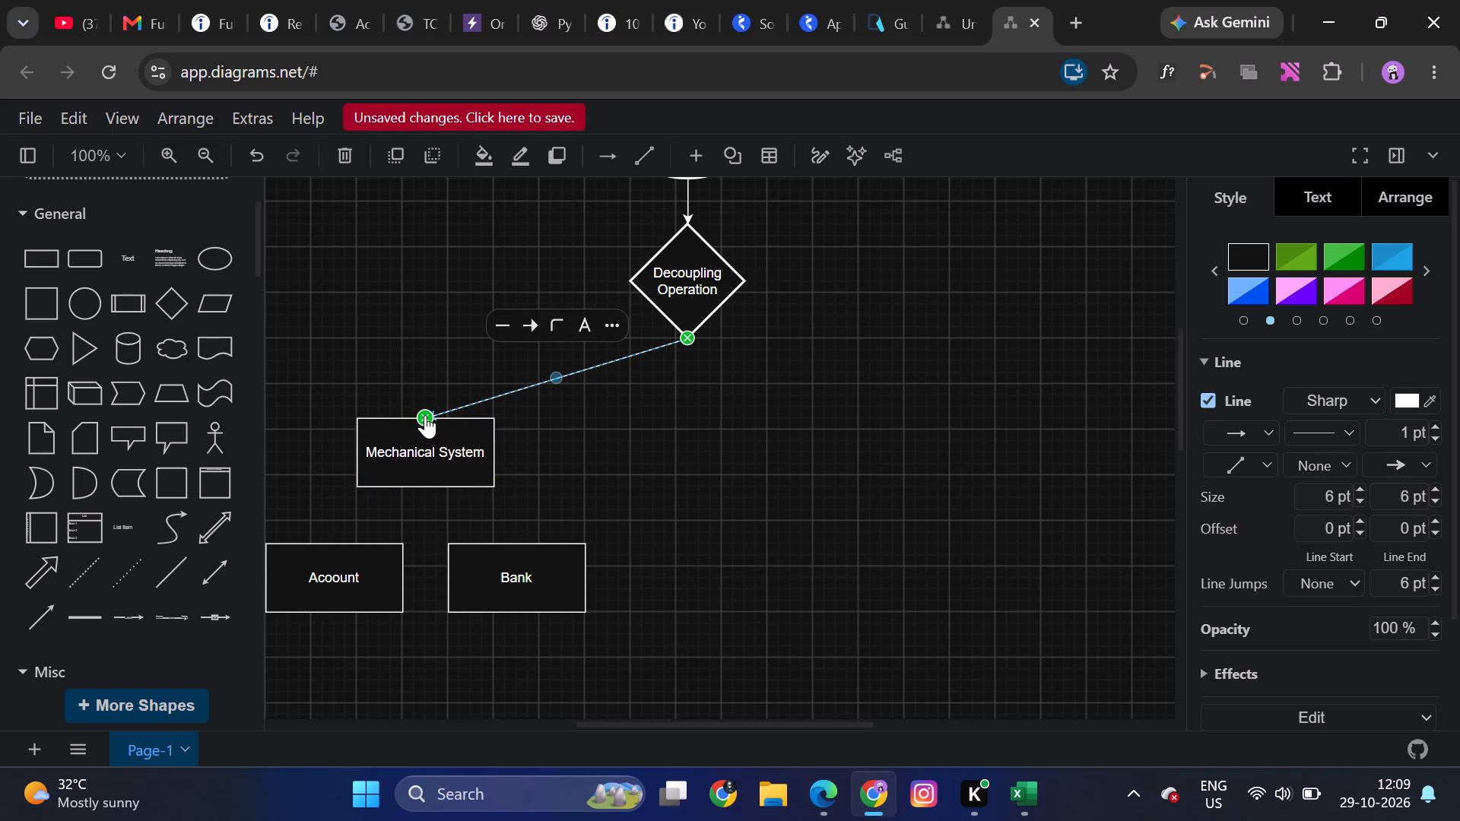
{"action": "left_click_drag", "start_coordinate": [554, 382], "coordinate": [659, 391]}
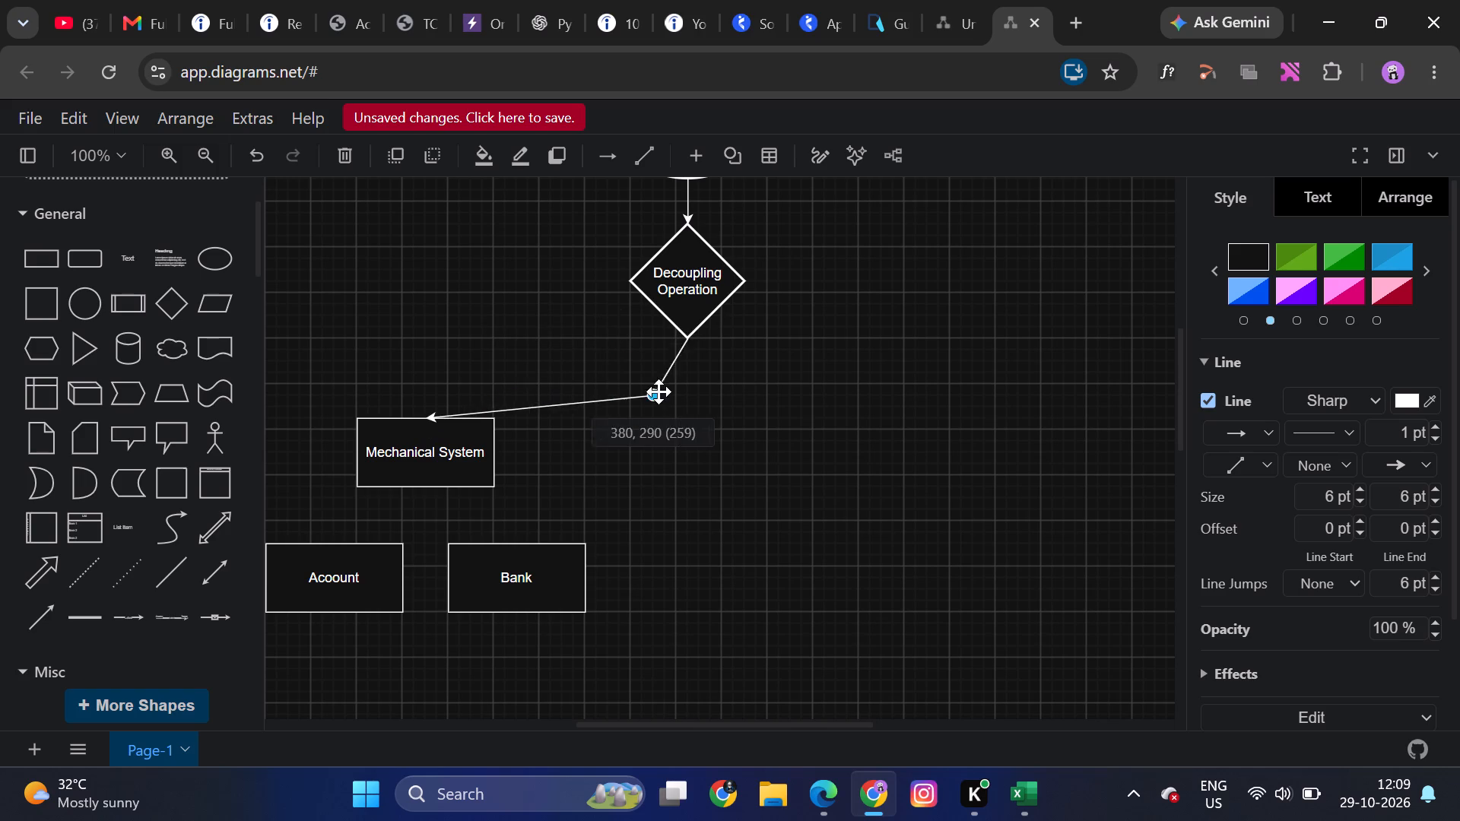
{"action": "left_click_drag", "start_coordinate": [659, 391], "coordinate": [687, 362]}
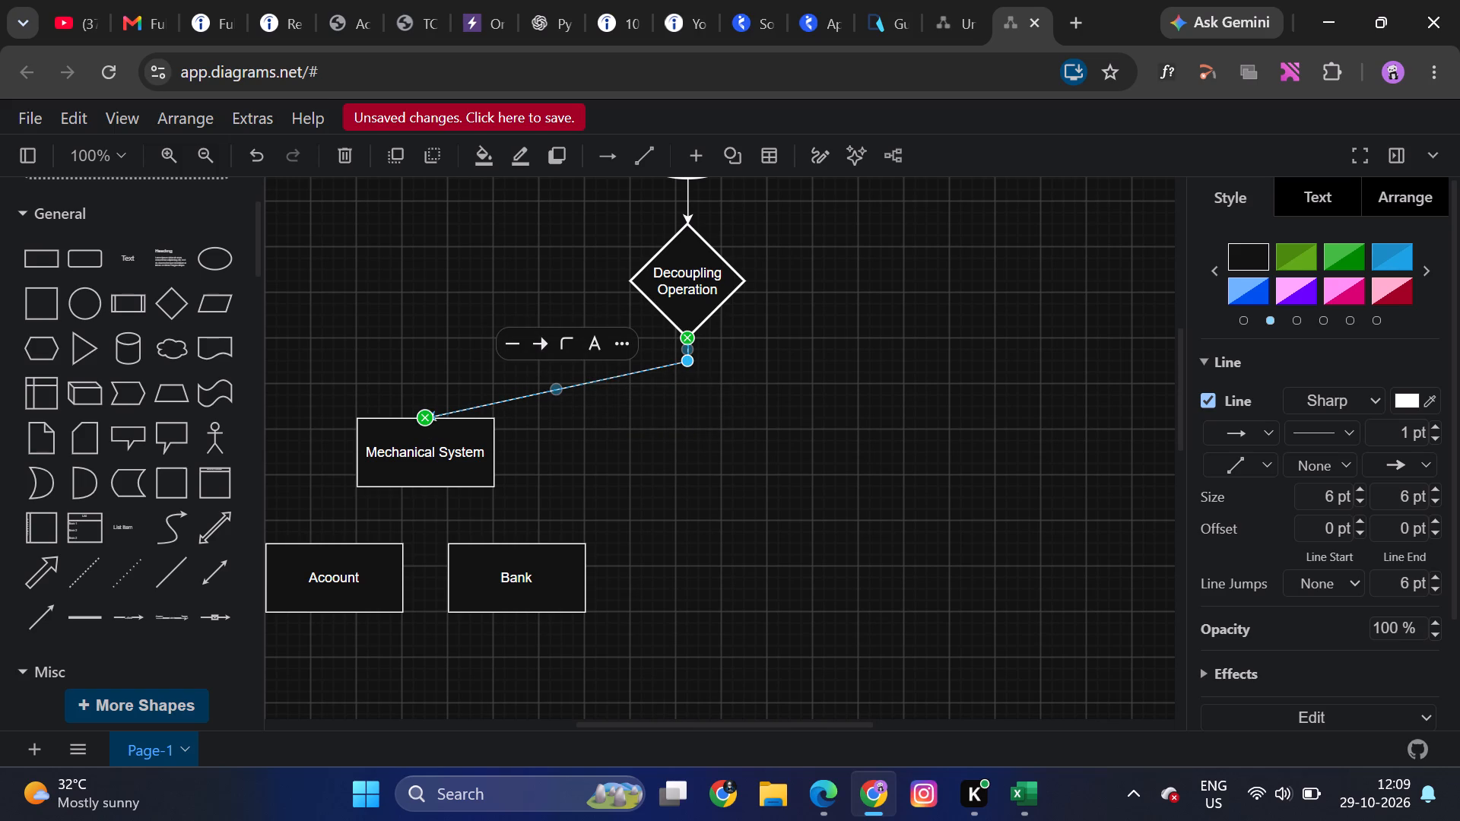
{"action": "left_click_drag", "start_coordinate": [559, 388], "coordinate": [427, 368]}
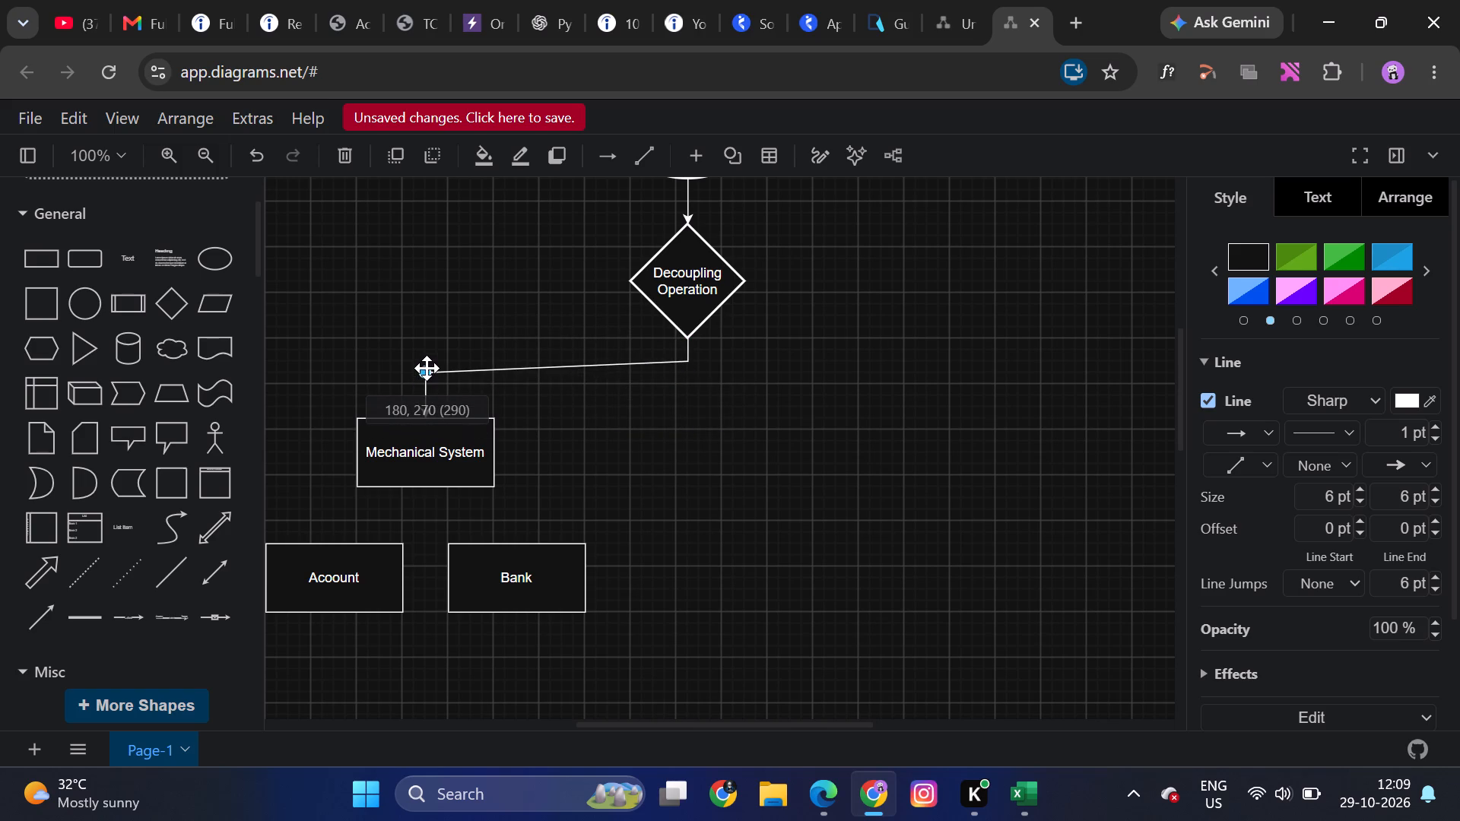
{"action": "left_click_drag", "start_coordinate": [427, 368], "coordinate": [427, 359]}
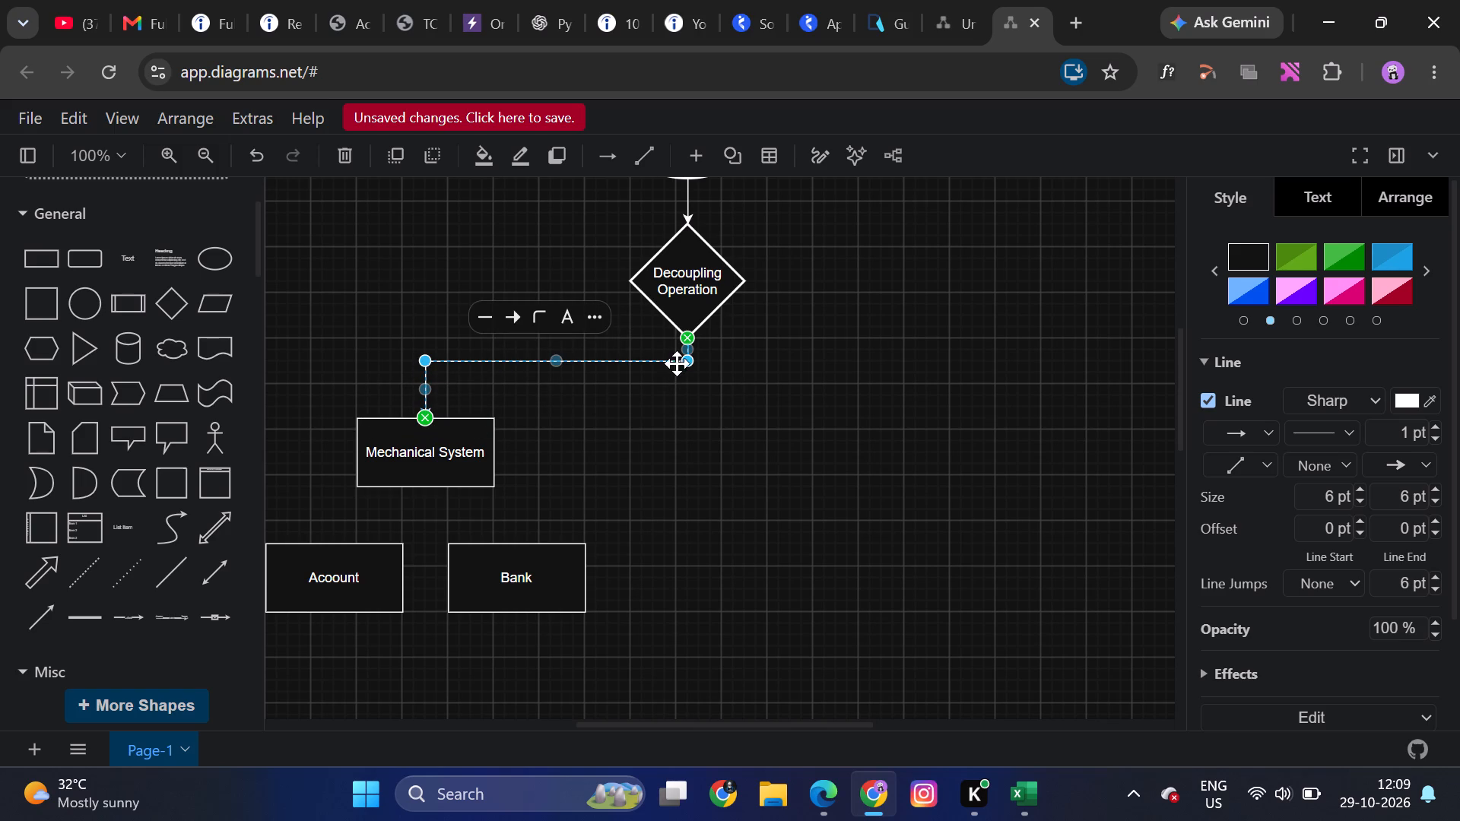
{"action": "left_click_drag", "start_coordinate": [685, 361], "coordinate": [685, 368]}
{"action": "left_click_drag", "start_coordinate": [424, 360], "coordinate": [424, 364]}
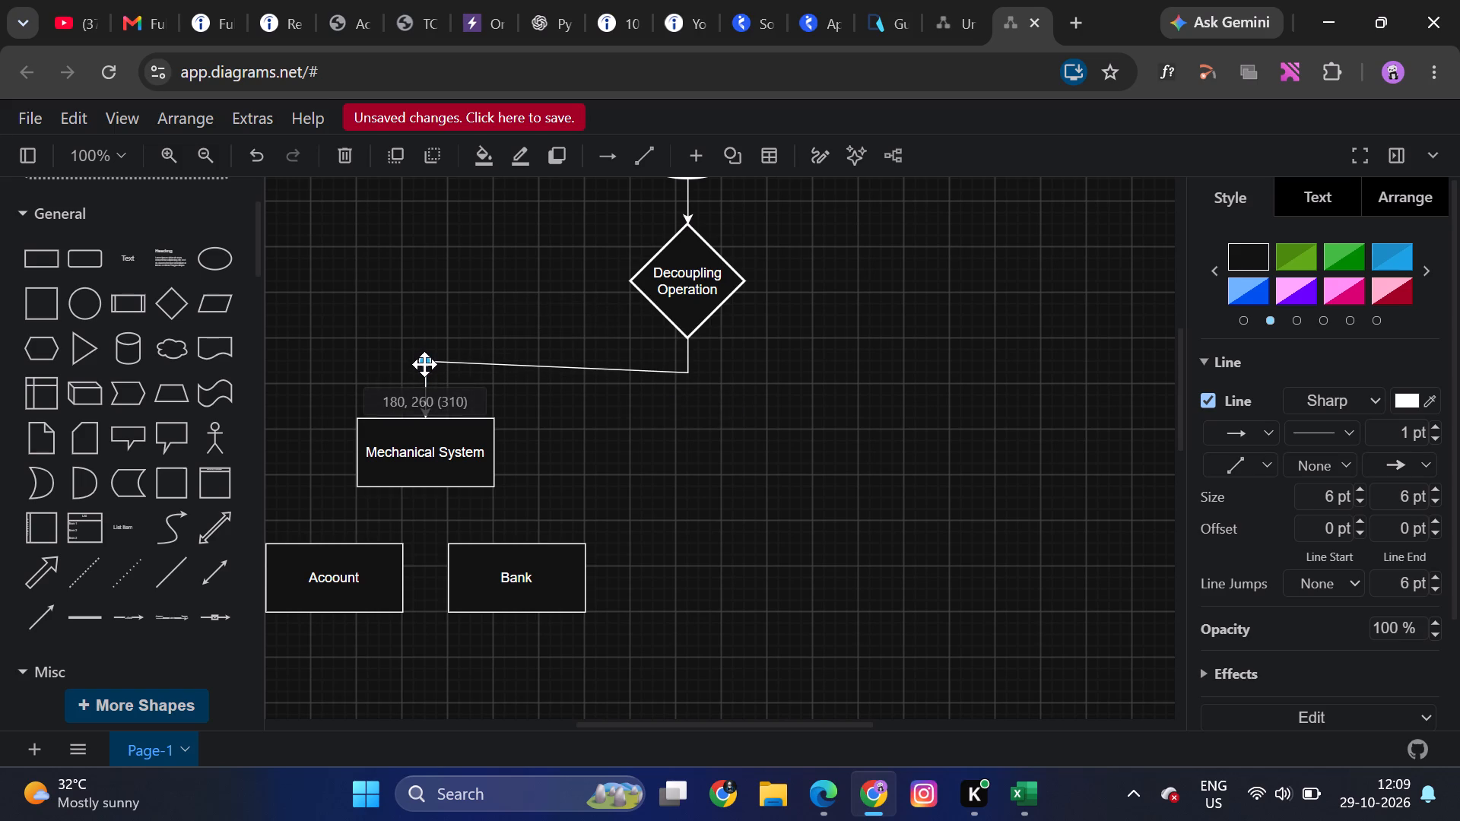
{"action": "left_click_drag", "start_coordinate": [424, 364], "coordinate": [425, 368]}
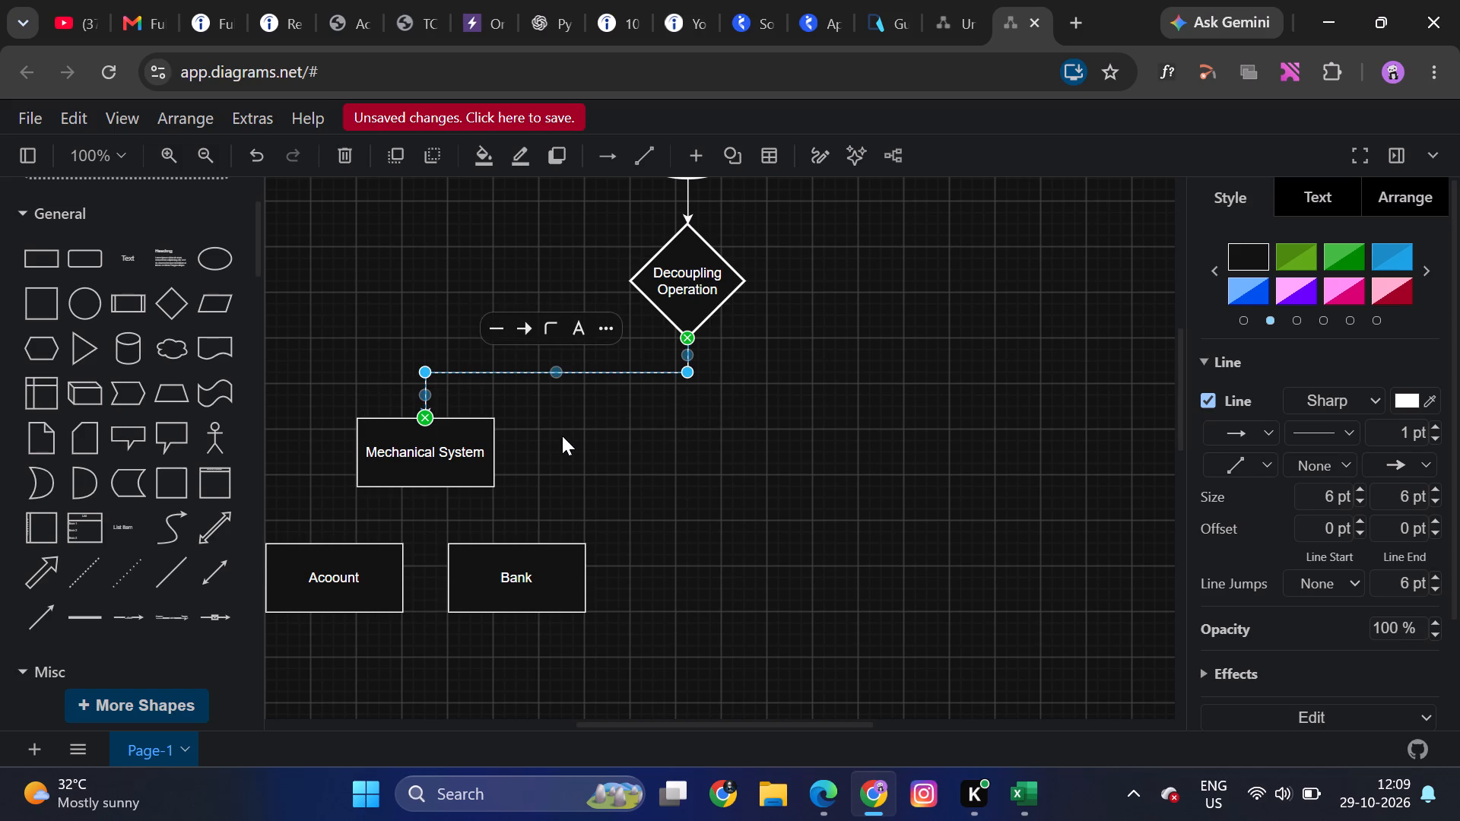
{"action": "left_click", "coordinate": [562, 436]}
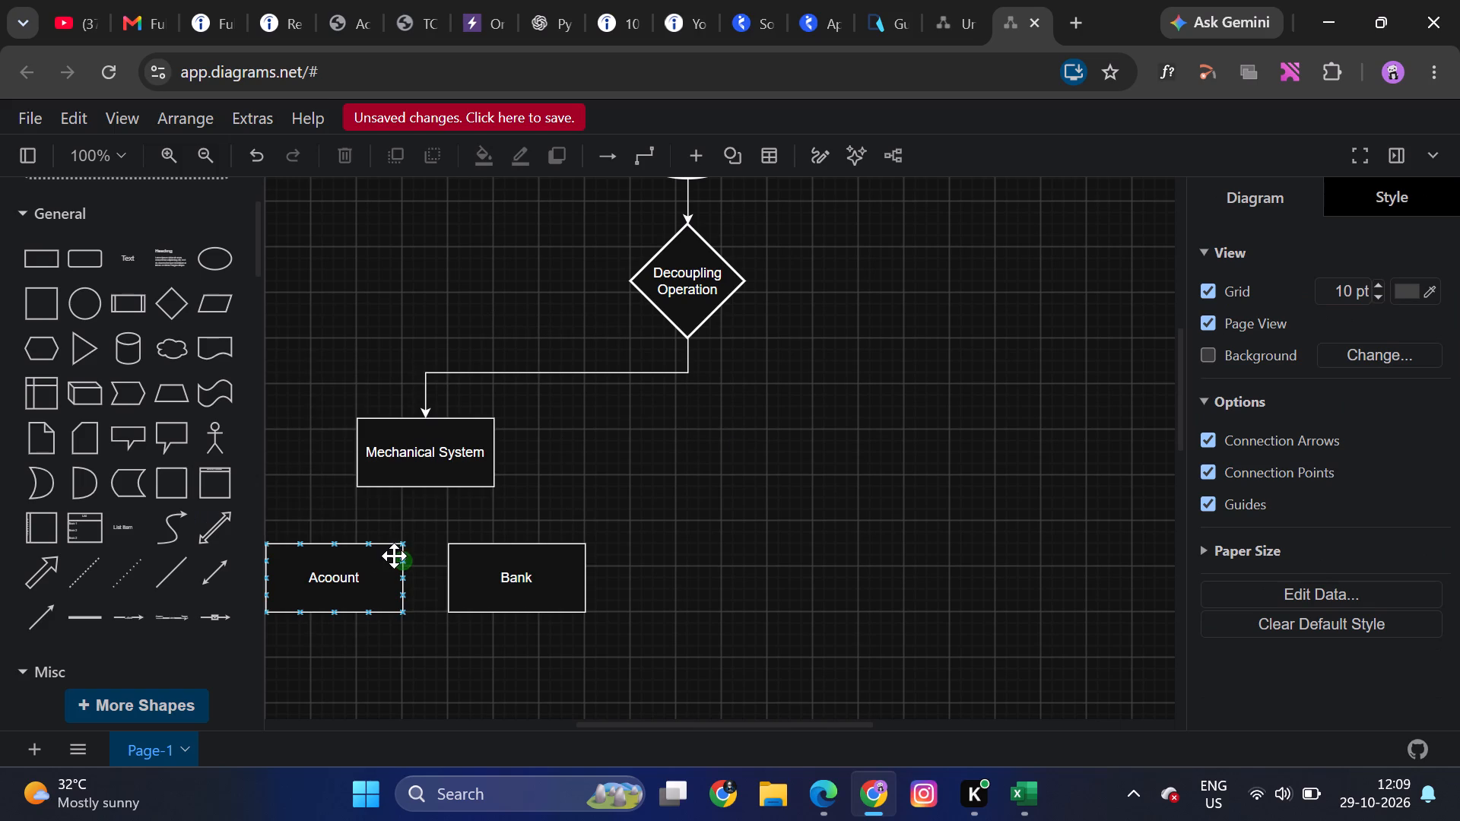
Connect the bottom of Mechanical System to the top of the Acoount box with a directional arrow bent at right angles.
{"action": "left_click", "coordinate": [26, 626]}
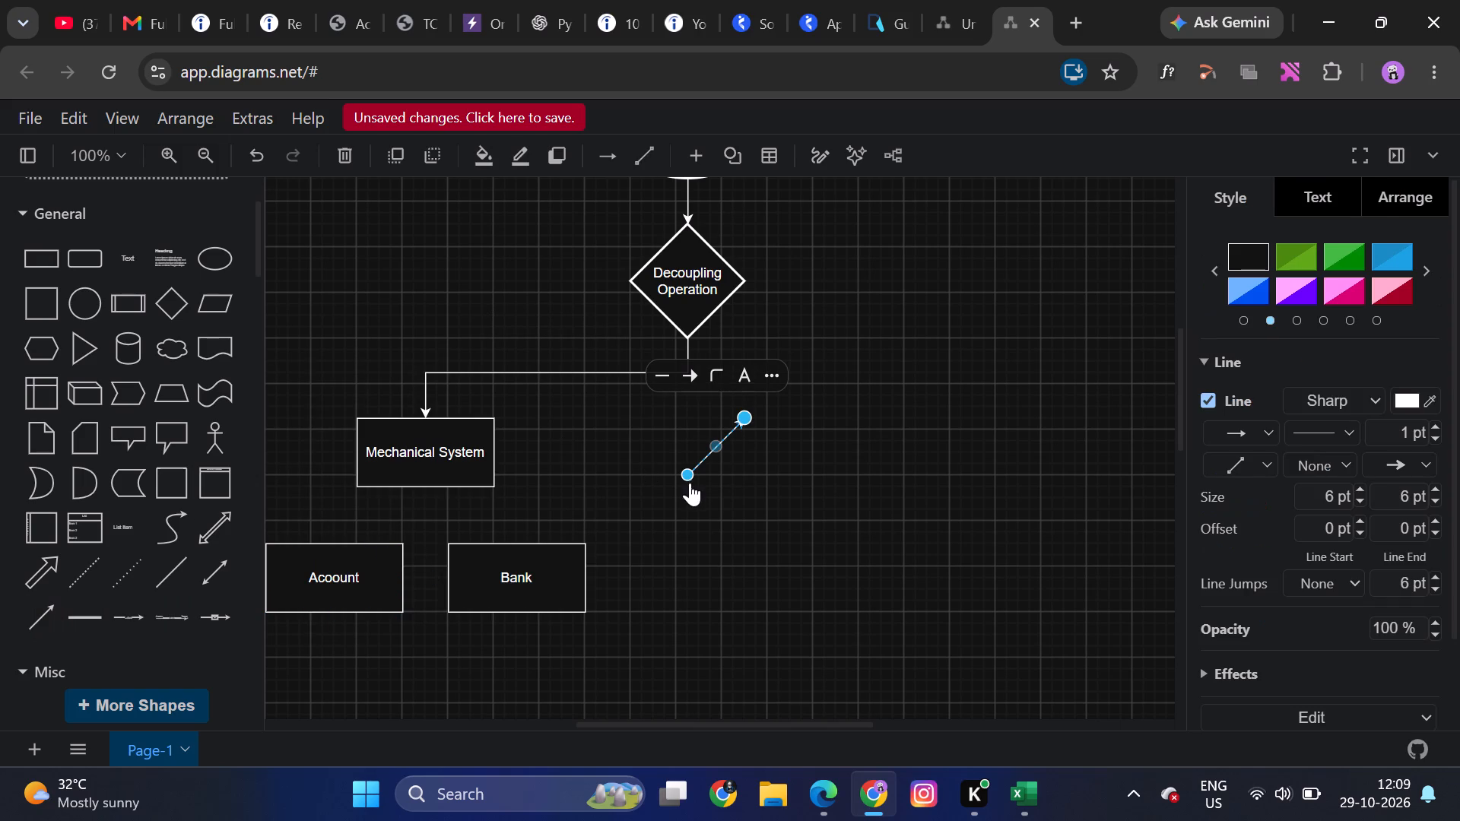
{"action": "left_click_drag", "start_coordinate": [688, 476], "coordinate": [419, 483]}
{"action": "left_click_drag", "start_coordinate": [742, 410], "coordinate": [317, 542]}
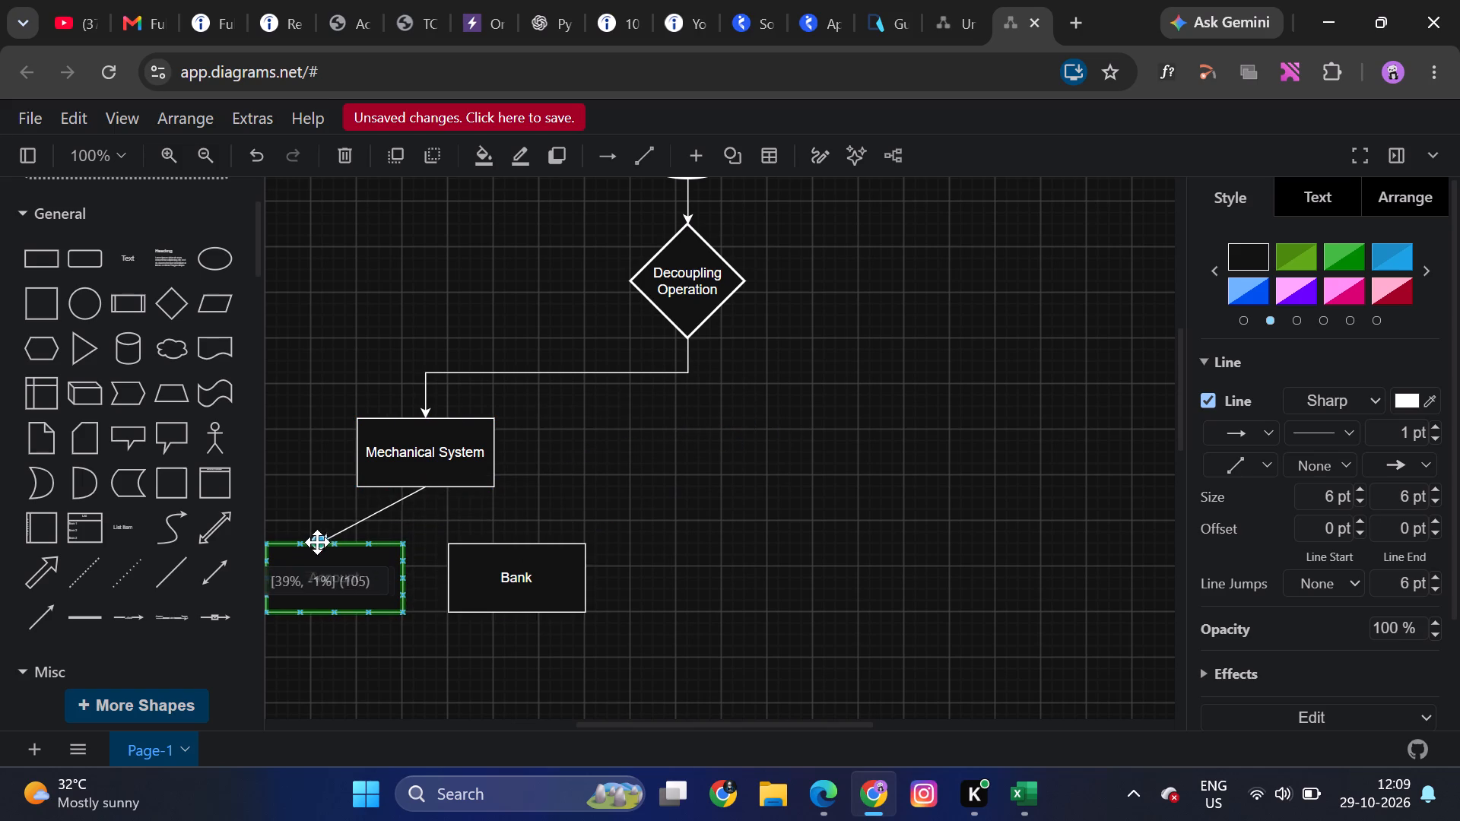
{"action": "left_click_drag", "start_coordinate": [317, 542], "coordinate": [336, 544]}
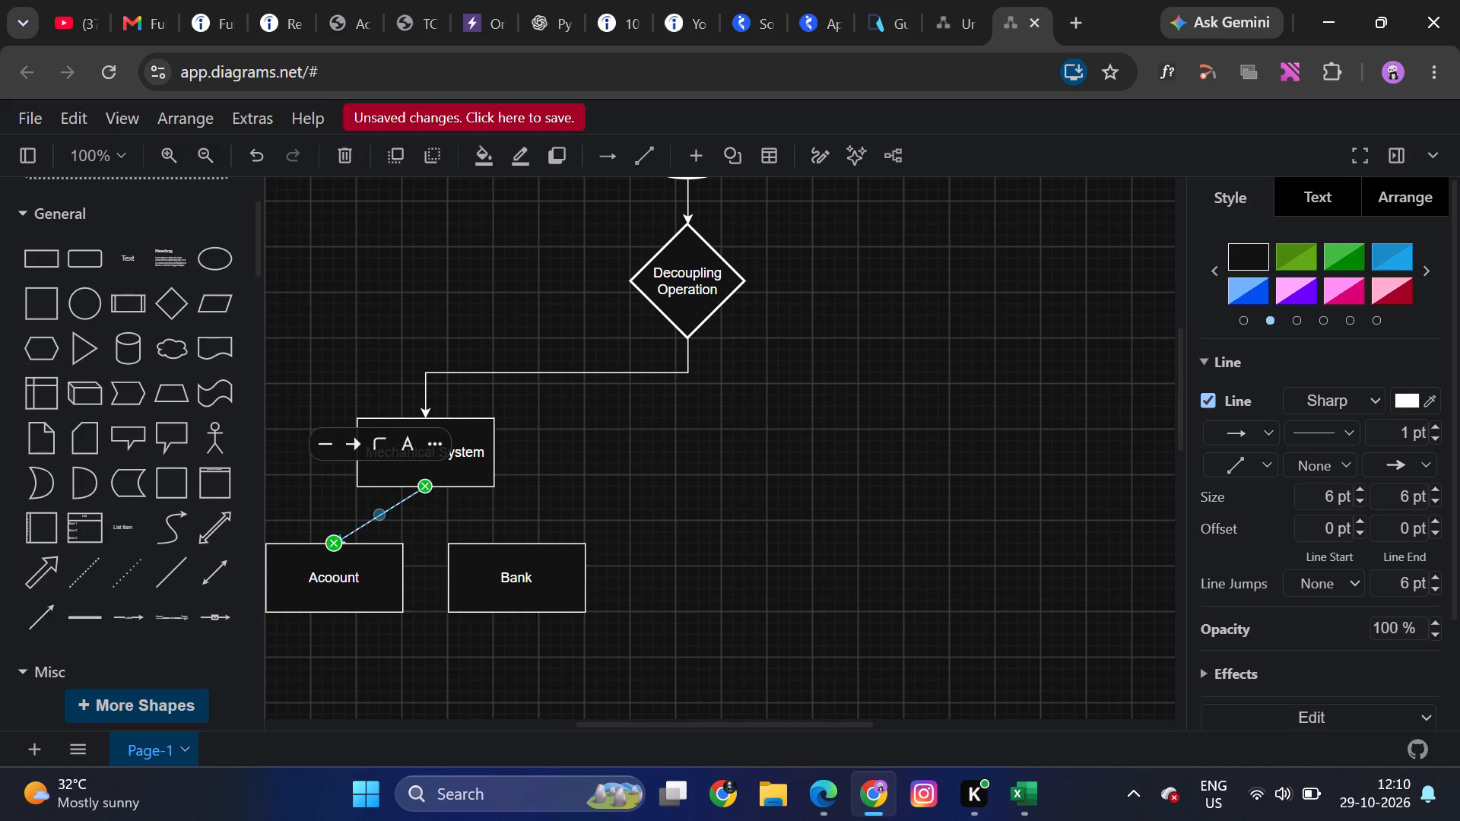
{"action": "left_click_drag", "start_coordinate": [380, 515], "coordinate": [424, 514]}
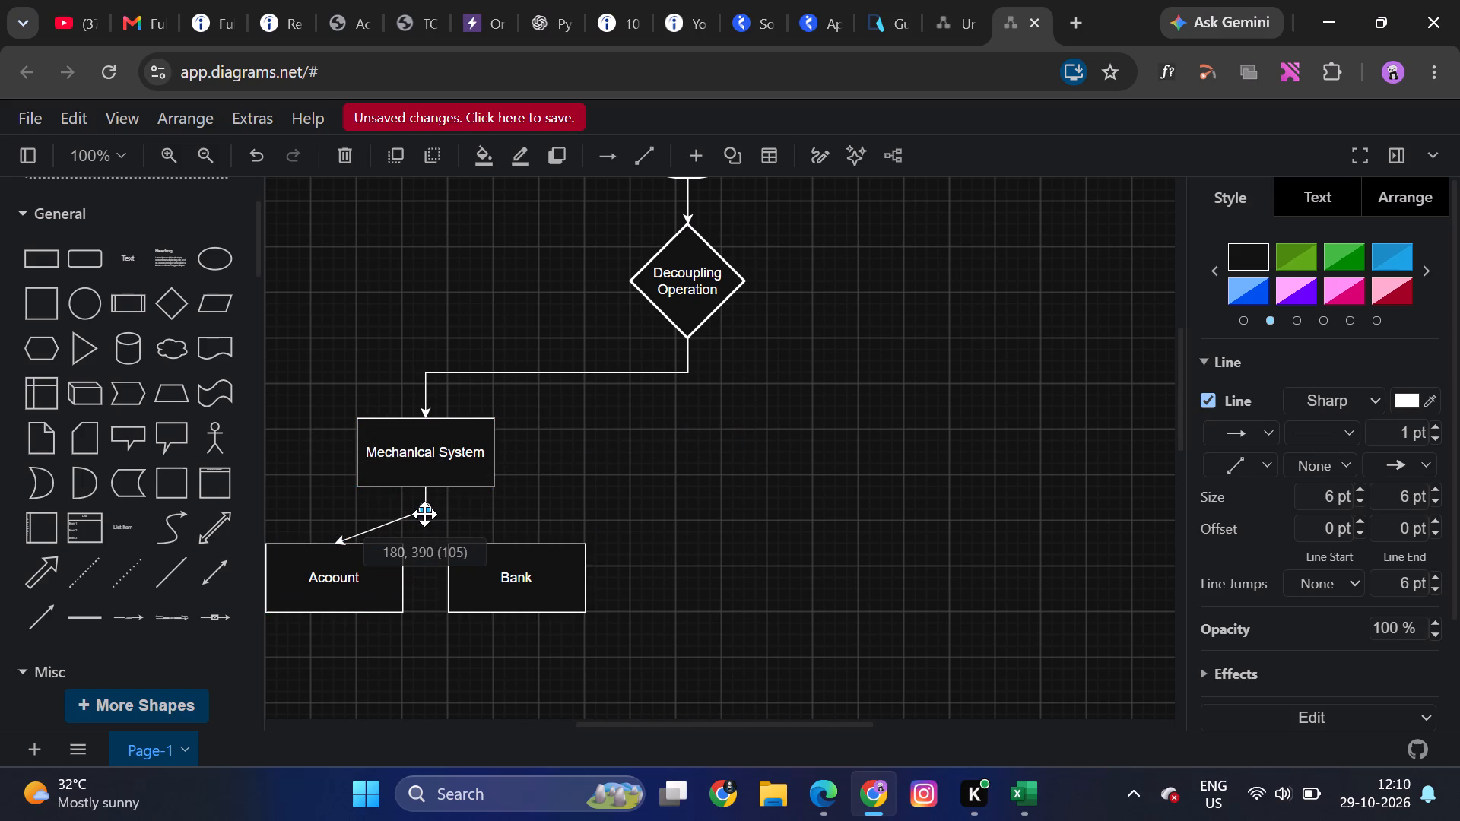
{"action": "left_click_drag", "start_coordinate": [424, 514], "coordinate": [427, 516]}
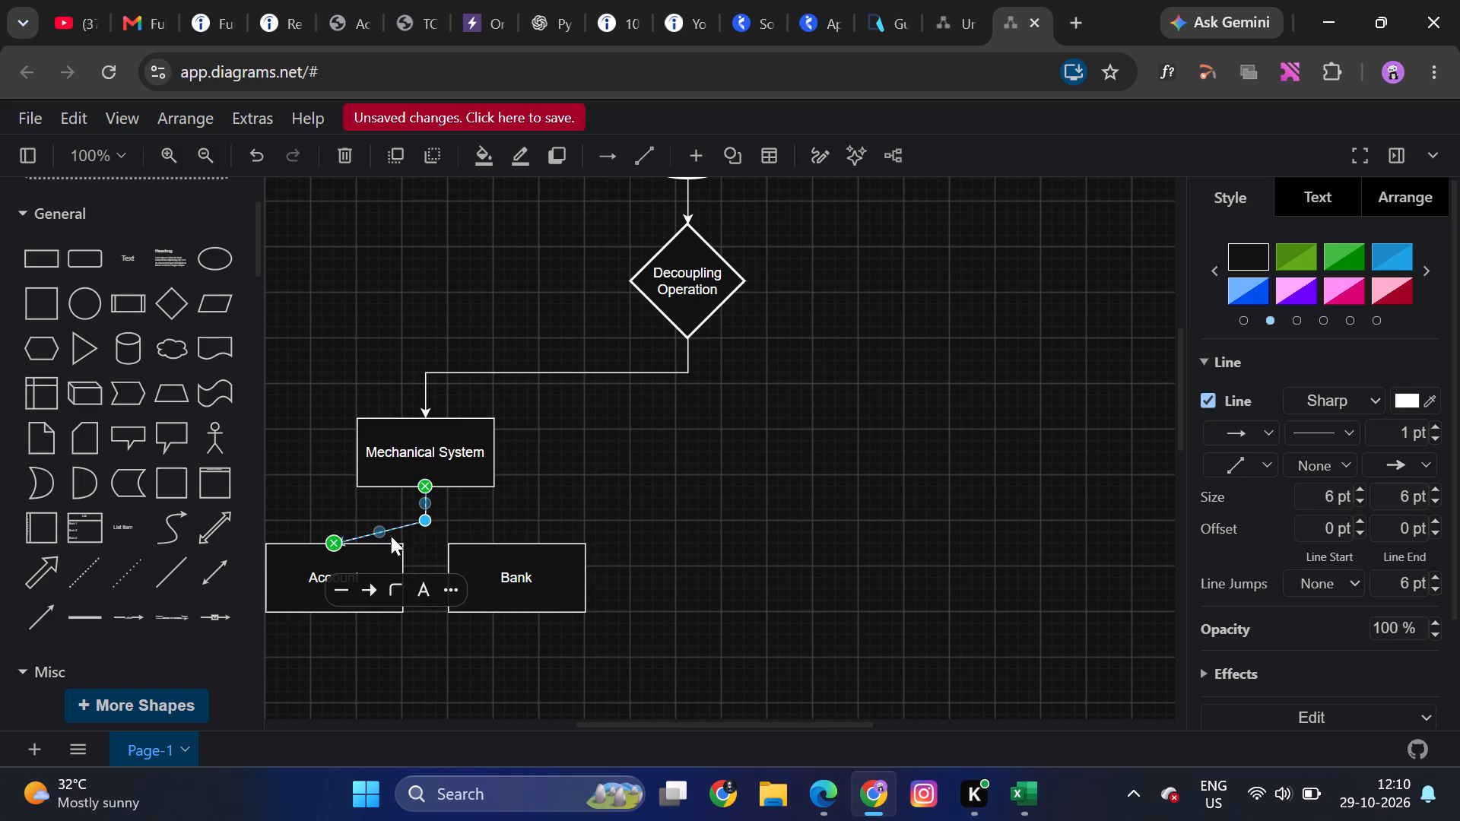
{"action": "left_click_drag", "start_coordinate": [379, 531], "coordinate": [329, 517]}
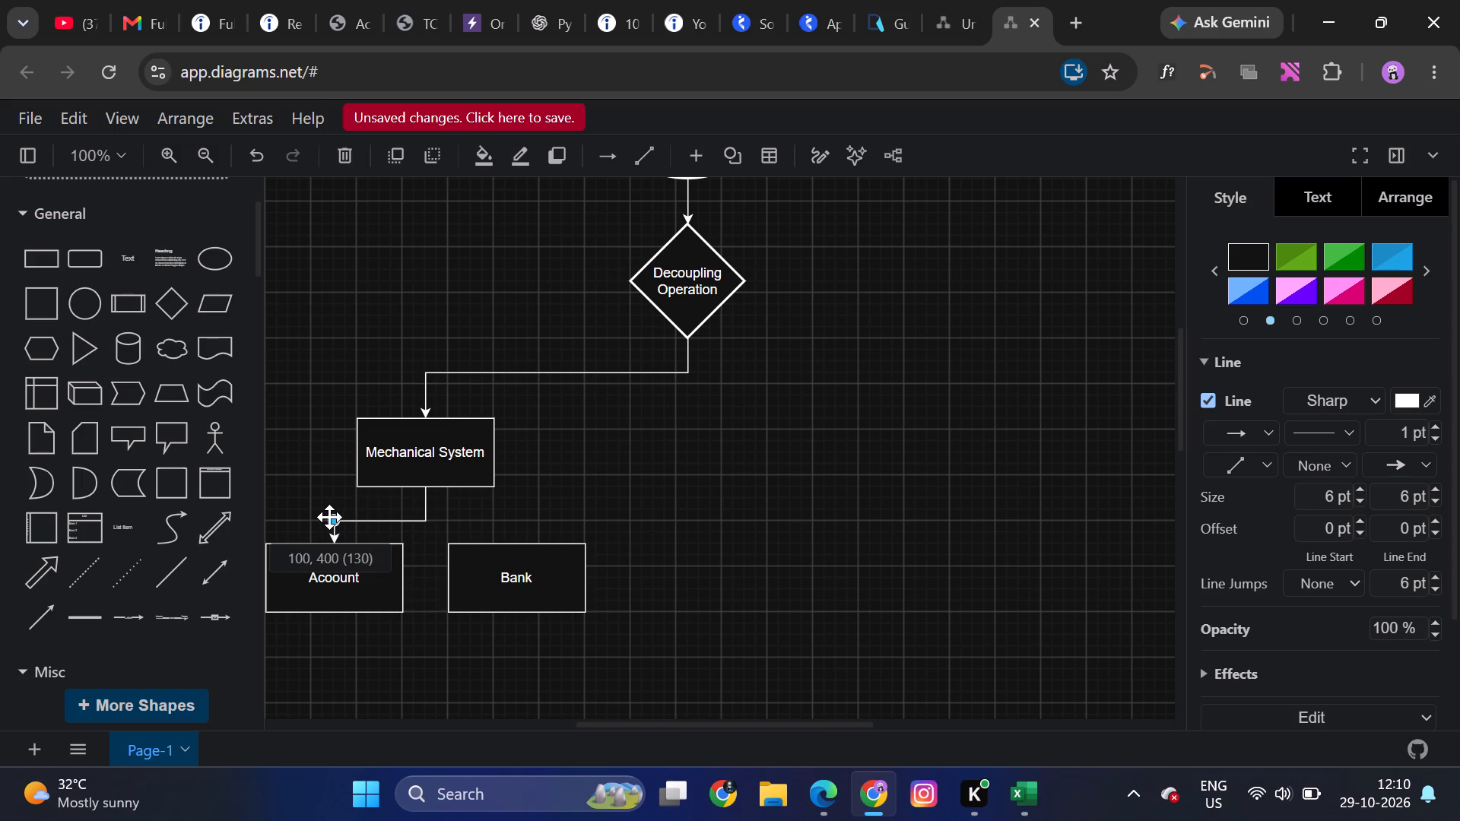
{"action": "left_click_drag", "start_coordinate": [329, 517], "coordinate": [335, 521]}
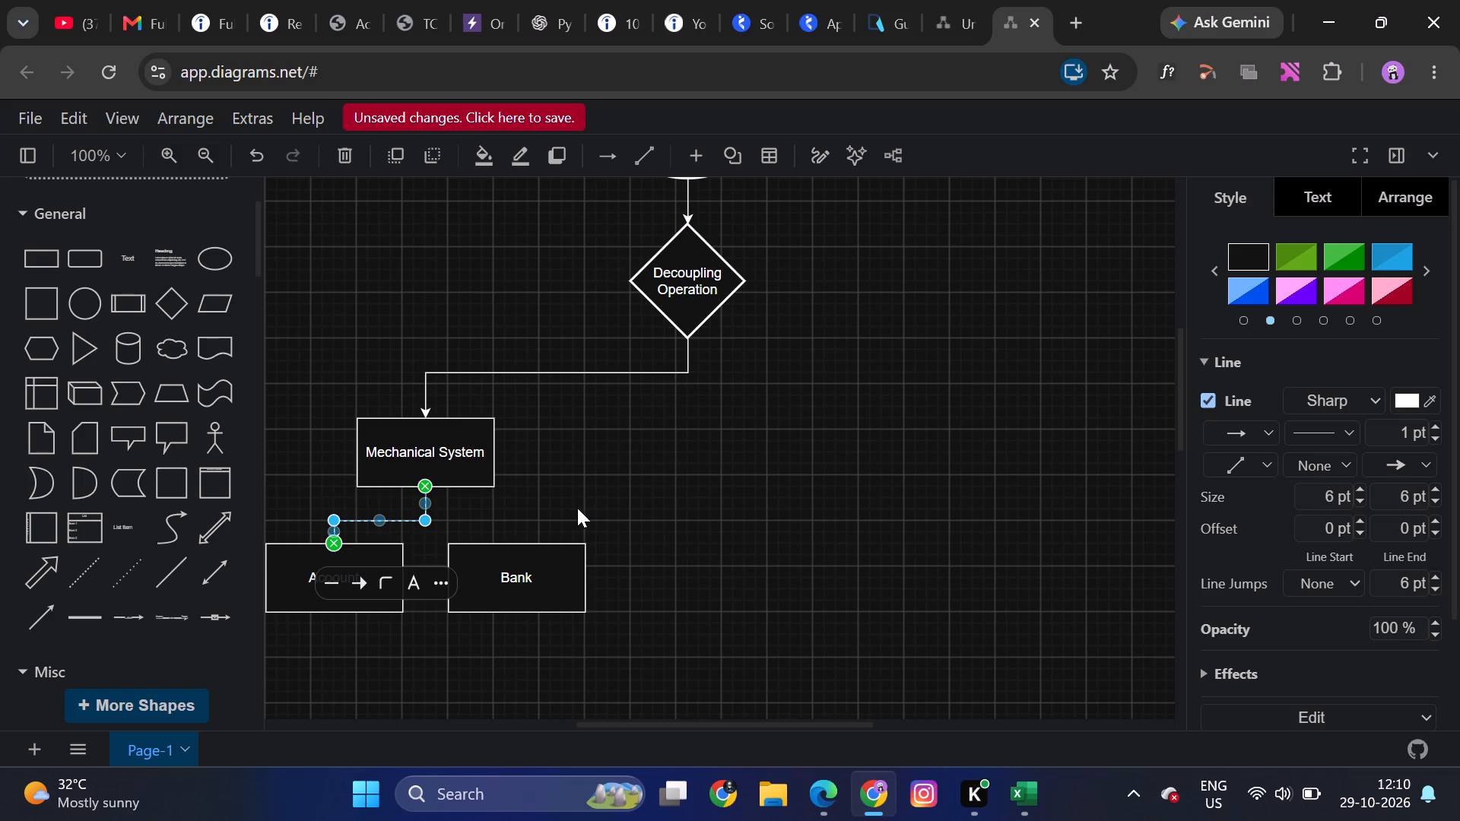
{"action": "left_click", "coordinate": [582, 508]}
Connect the bottom of Mechanical System to the top of the Bank box with a directional arrow bent at right angles.
{"action": "left_click", "coordinate": [52, 605]}
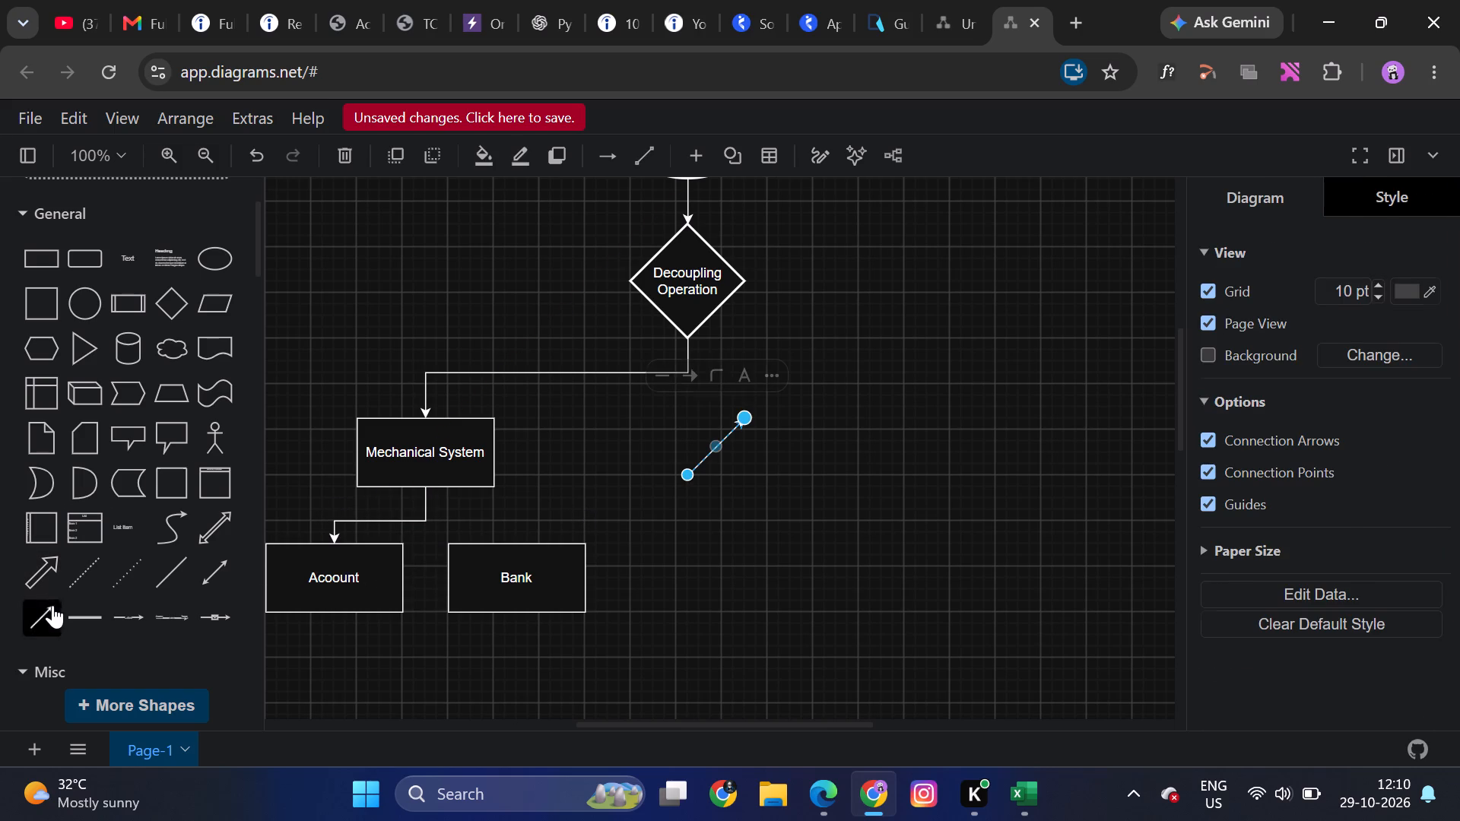
{"action": "left_click_drag", "start_coordinate": [687, 471], "coordinate": [430, 494]}
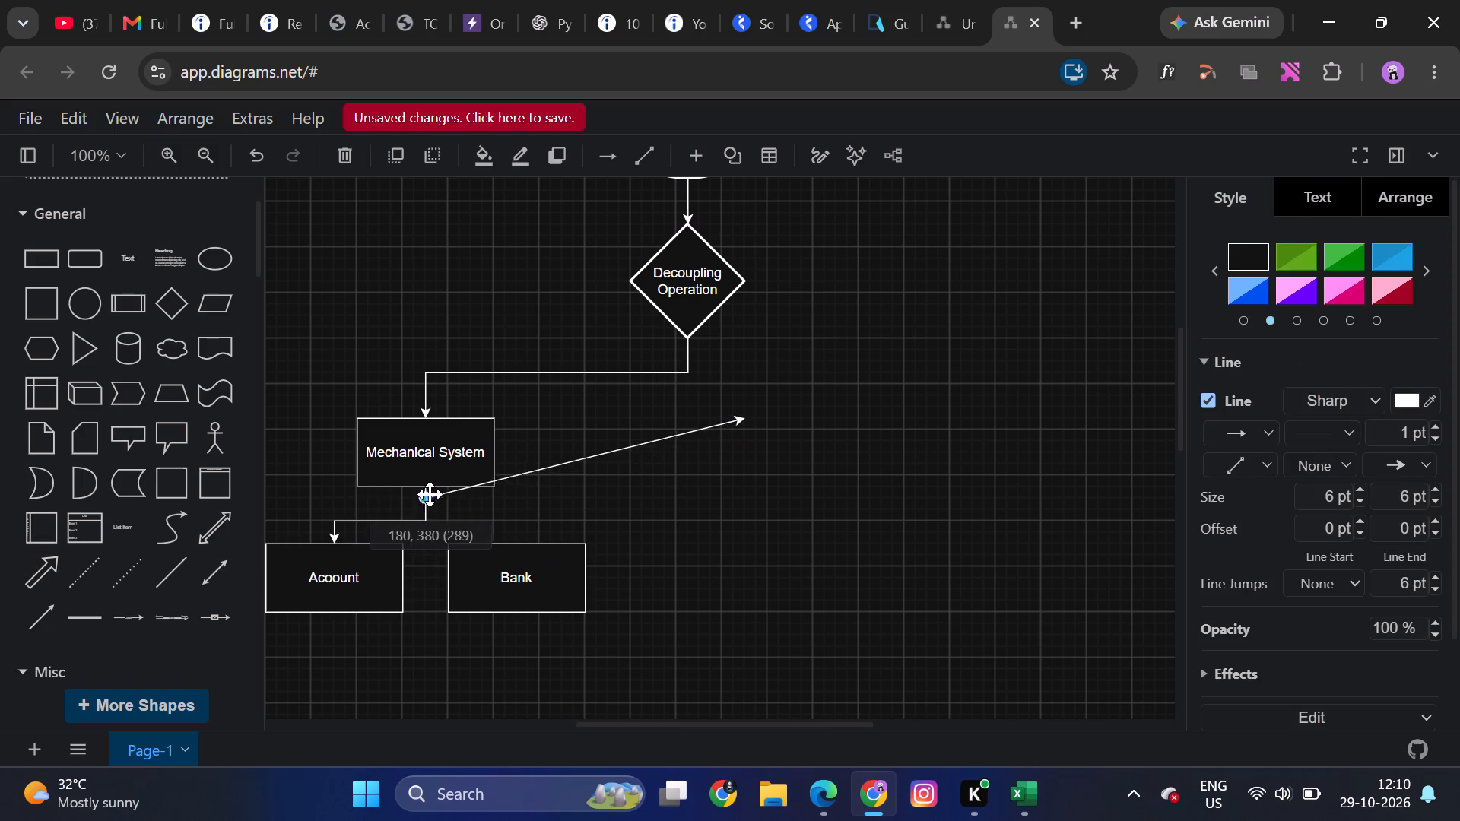
{"action": "left_click_drag", "start_coordinate": [430, 494], "coordinate": [427, 487]}
{"action": "left_click_drag", "start_coordinate": [741, 419], "coordinate": [518, 544]}
{"action": "left_click_drag", "start_coordinate": [467, 510], "coordinate": [427, 522]}
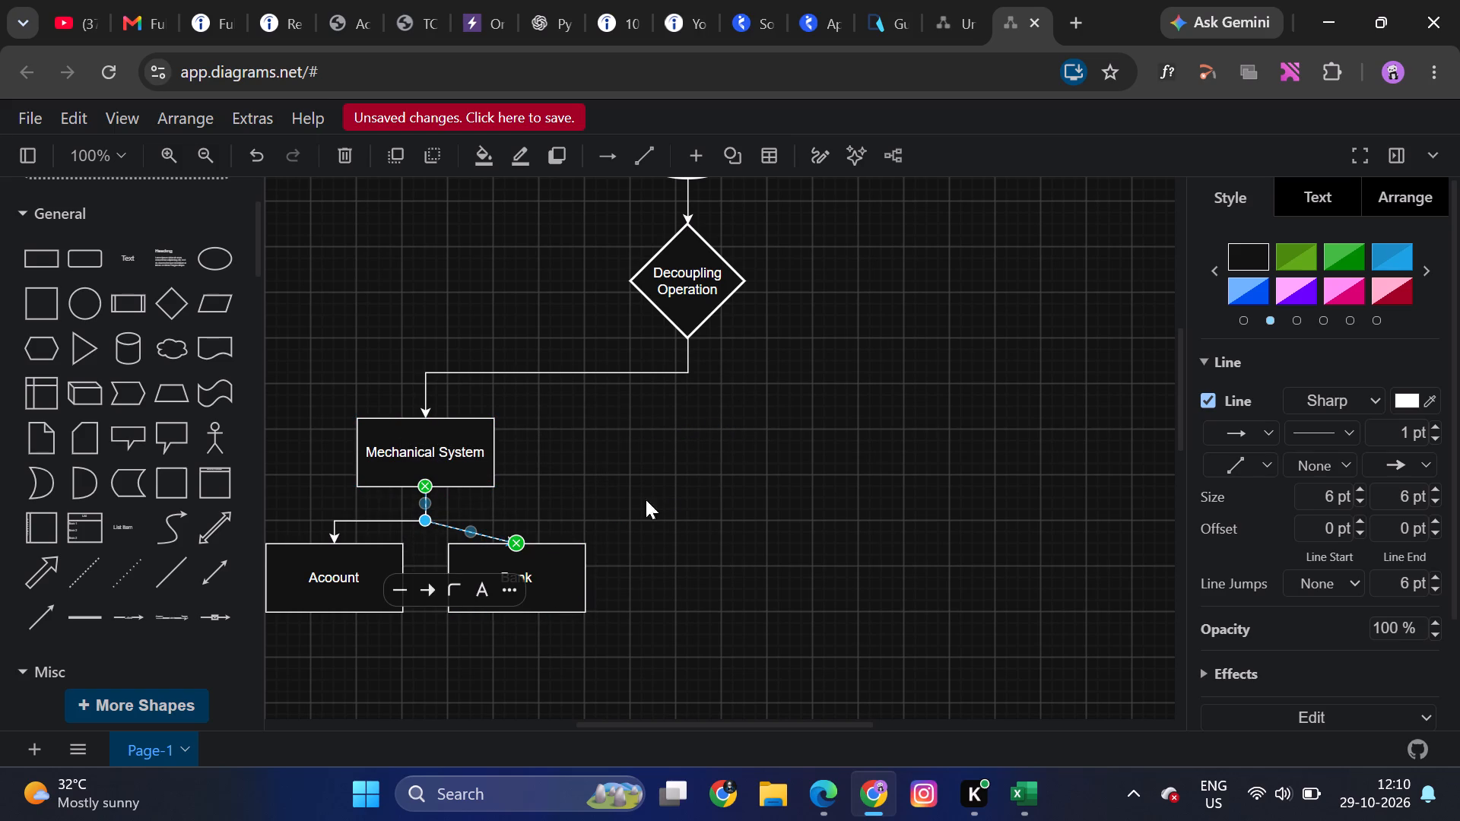
{"action": "left_click_drag", "start_coordinate": [469, 533], "coordinate": [525, 519]}
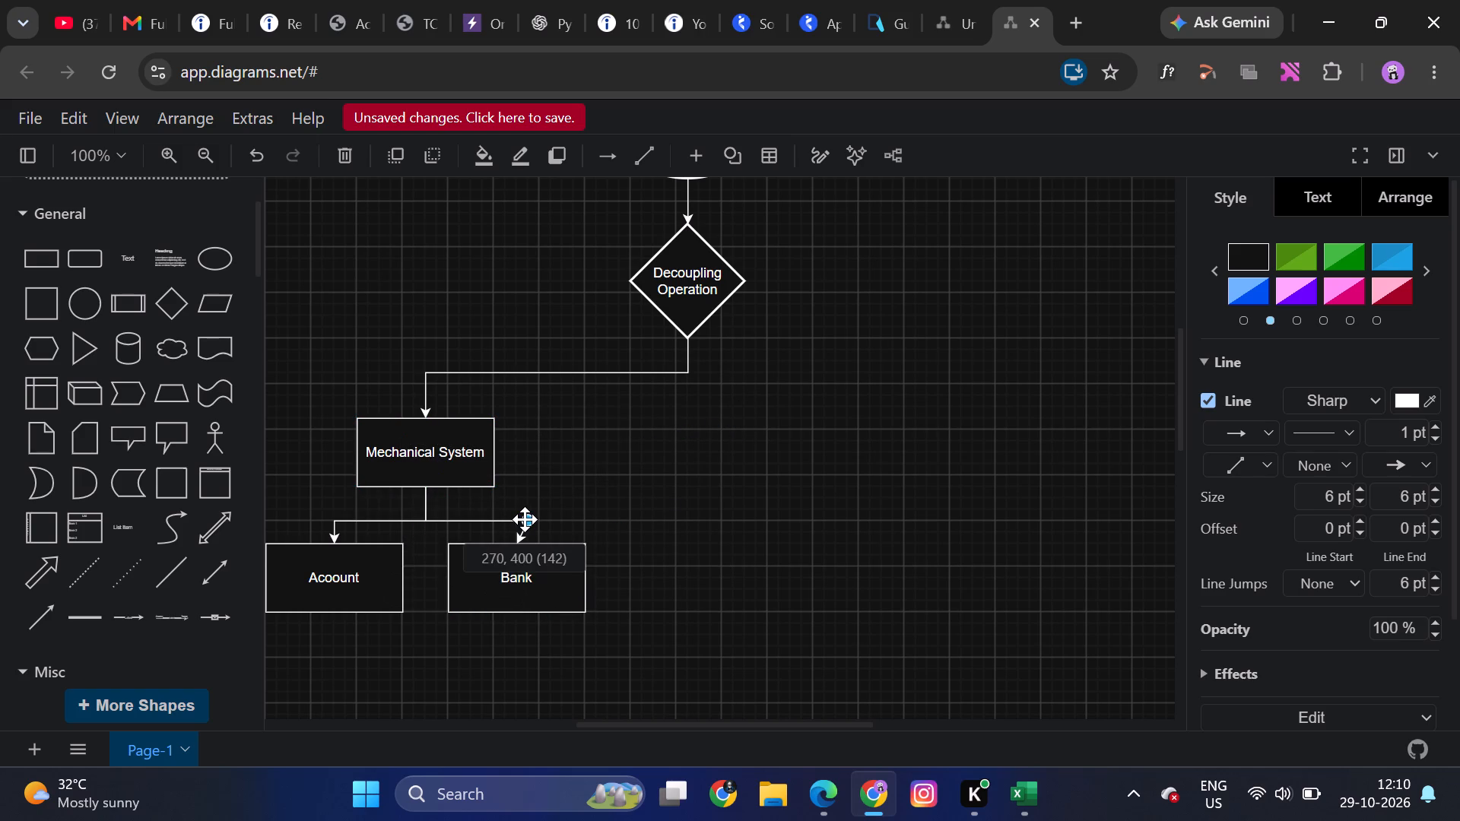
{"action": "left_click_drag", "start_coordinate": [525, 519], "coordinate": [516, 522]}
{"action": "left_click", "coordinate": [665, 510]}
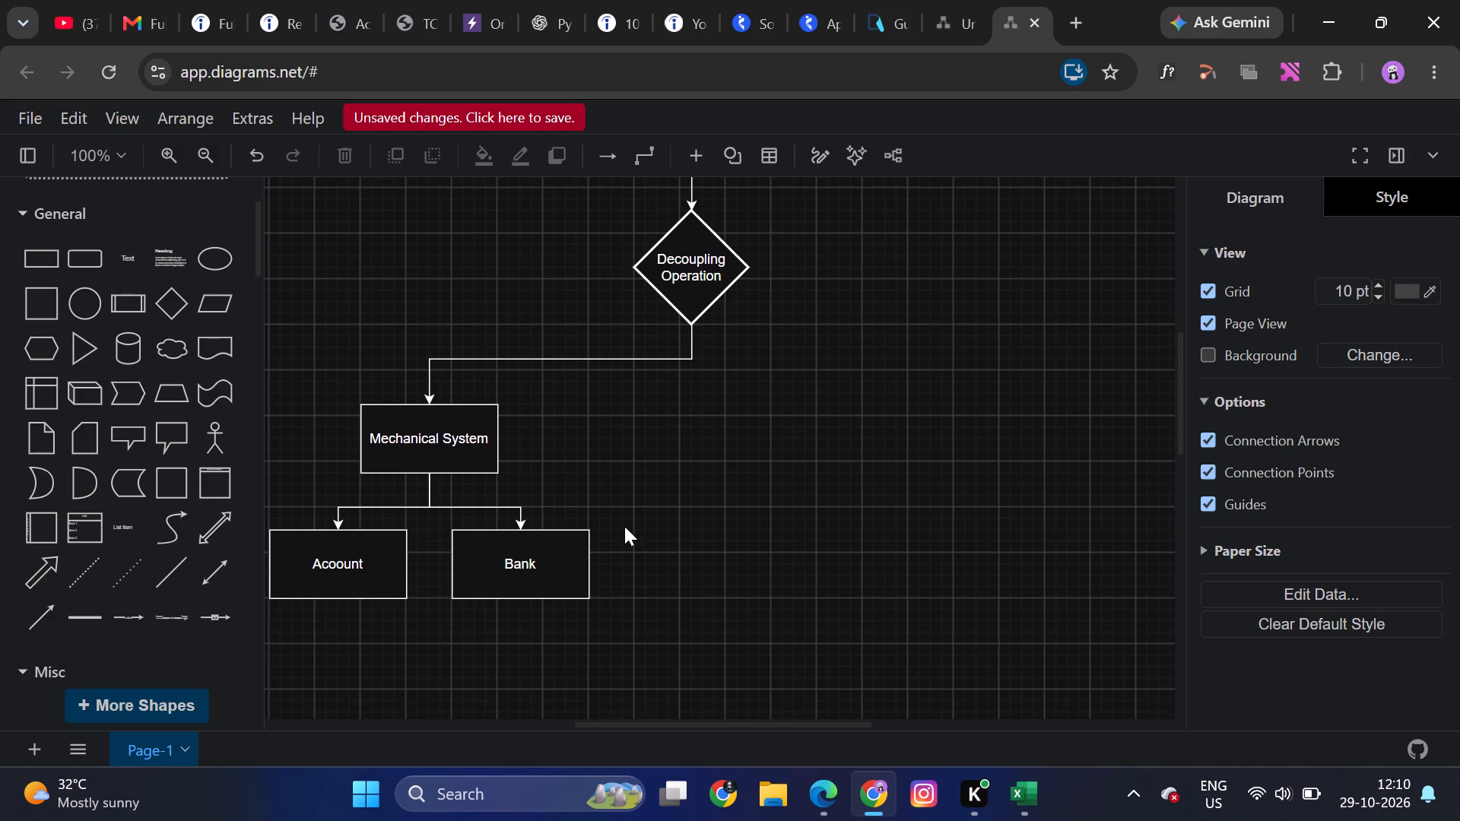
Add an ellipse centred below the Acoount box and label it "Component 1".
{"action": "scroll", "coordinate": [683, 502], "scroll_direction": "down", "scroll_amount": 1}
{"action": "scroll", "coordinate": [582, 552], "scroll_direction": "right", "scroll_amount": 1}
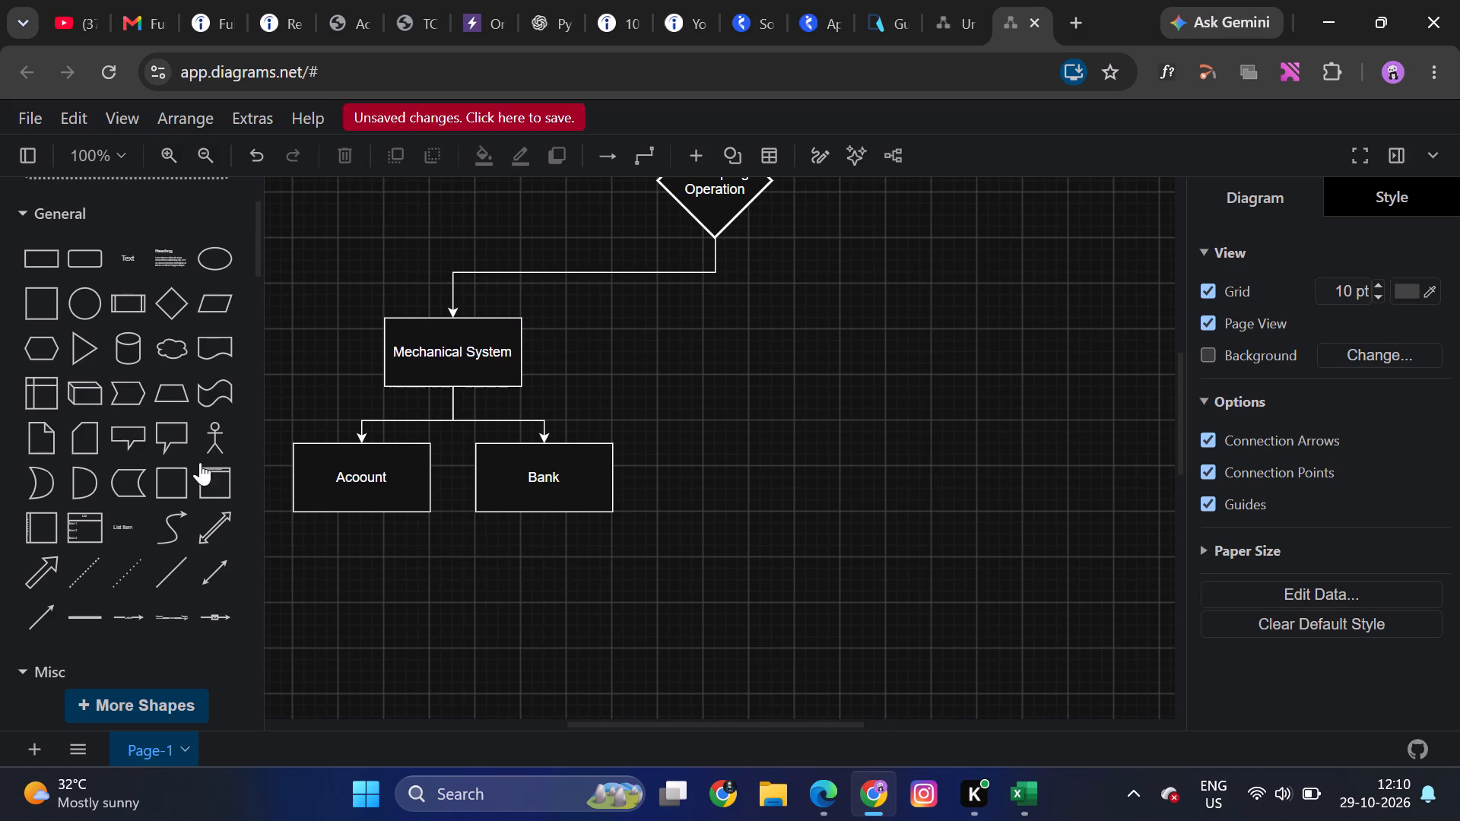
{"action": "left_click", "coordinate": [227, 259]}
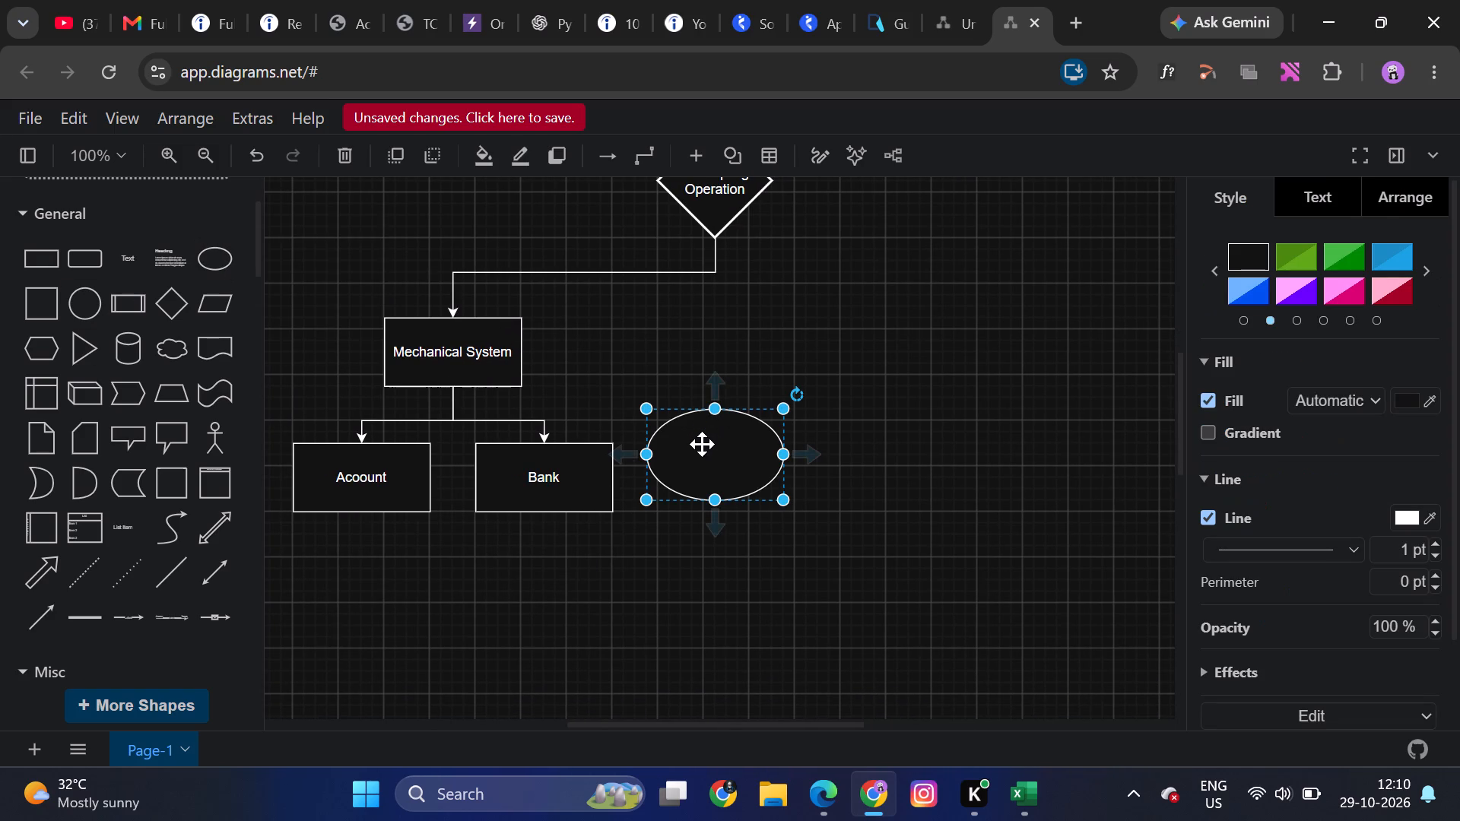
{"action": "left_click_drag", "start_coordinate": [702, 444], "coordinate": [346, 608]}
{"action": "double_click", "coordinate": [346, 608]}
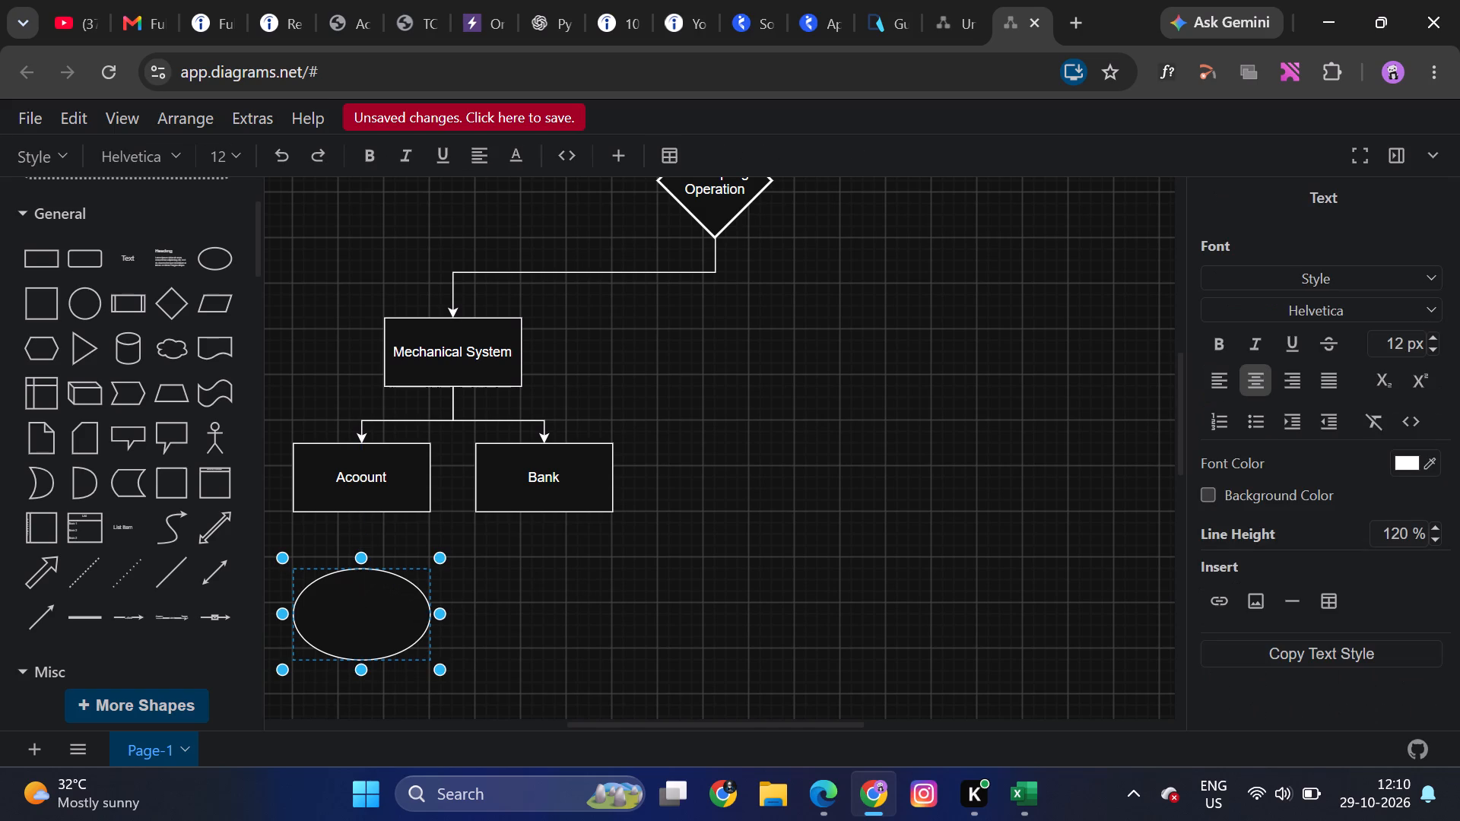
{"action": "type", "text": "Component"}
{"action": "key", "text": "space"}
{"action": "type", "text": "1"}
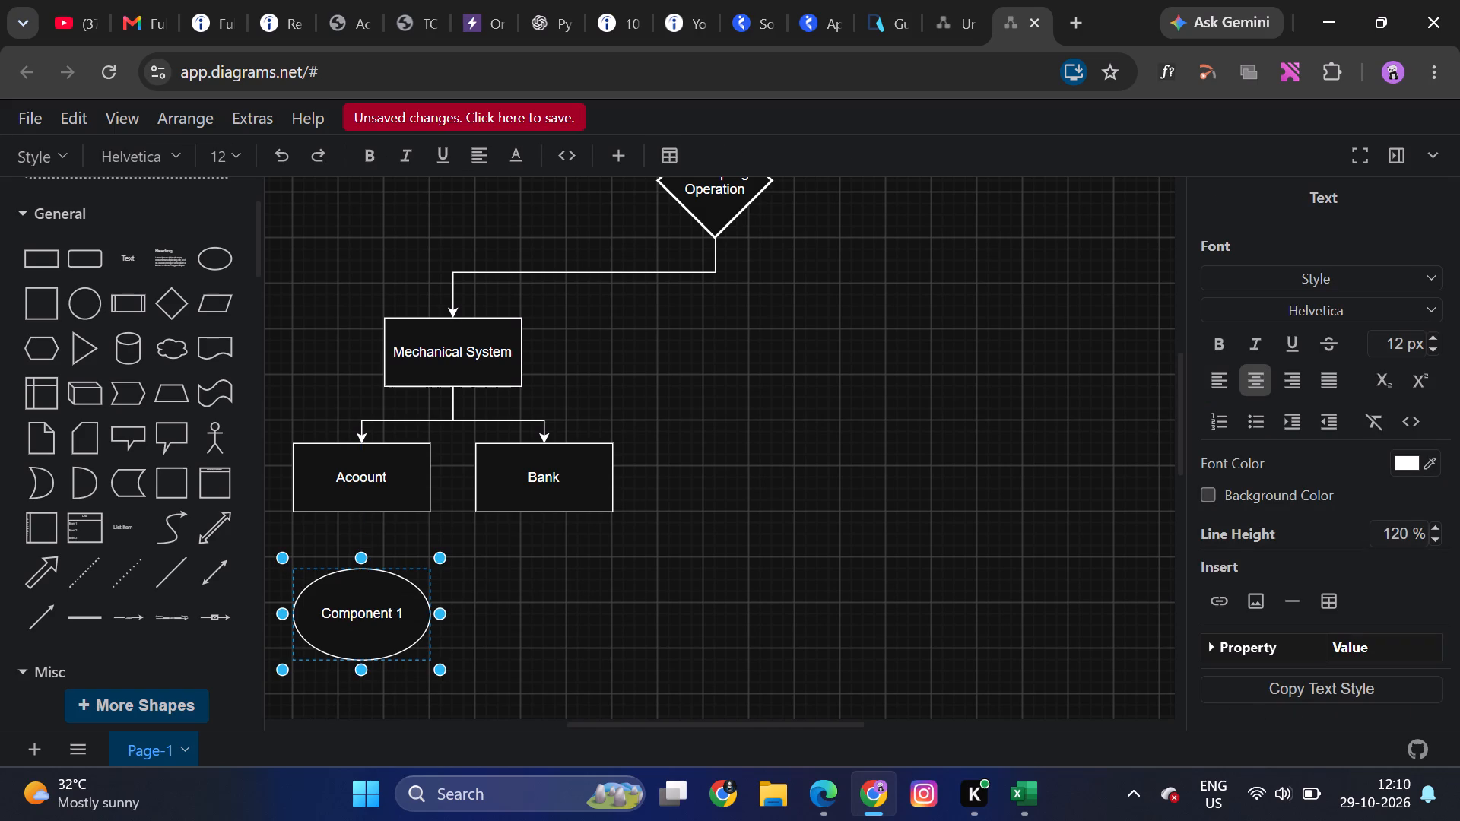
Add an ellipse centred below the Bank box, level with Component 1, and label it "Component 2".
{"action": "left_click", "coordinate": [214, 278]}
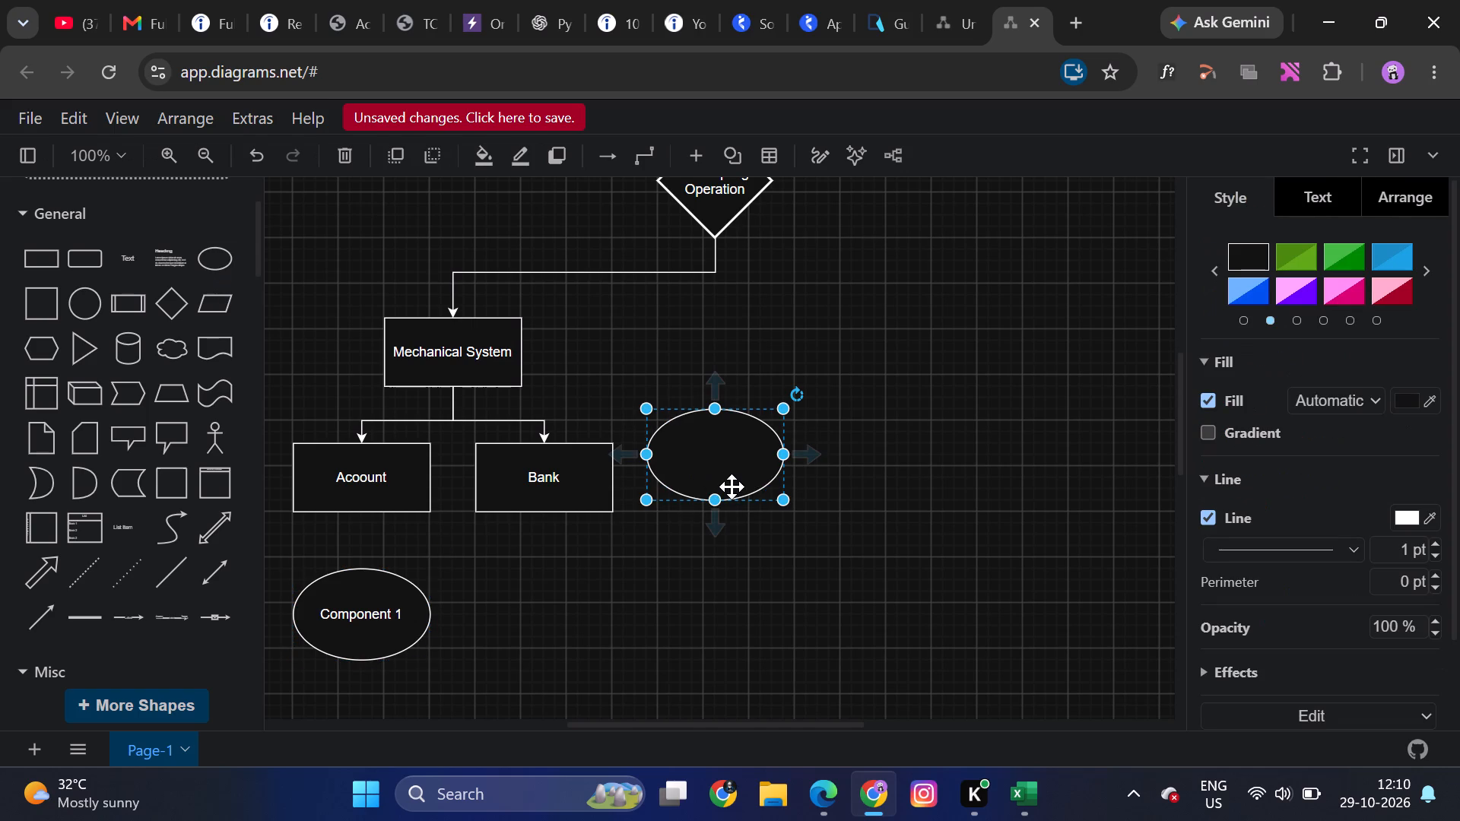
{"action": "left_click_drag", "start_coordinate": [734, 468], "coordinate": [576, 623]}
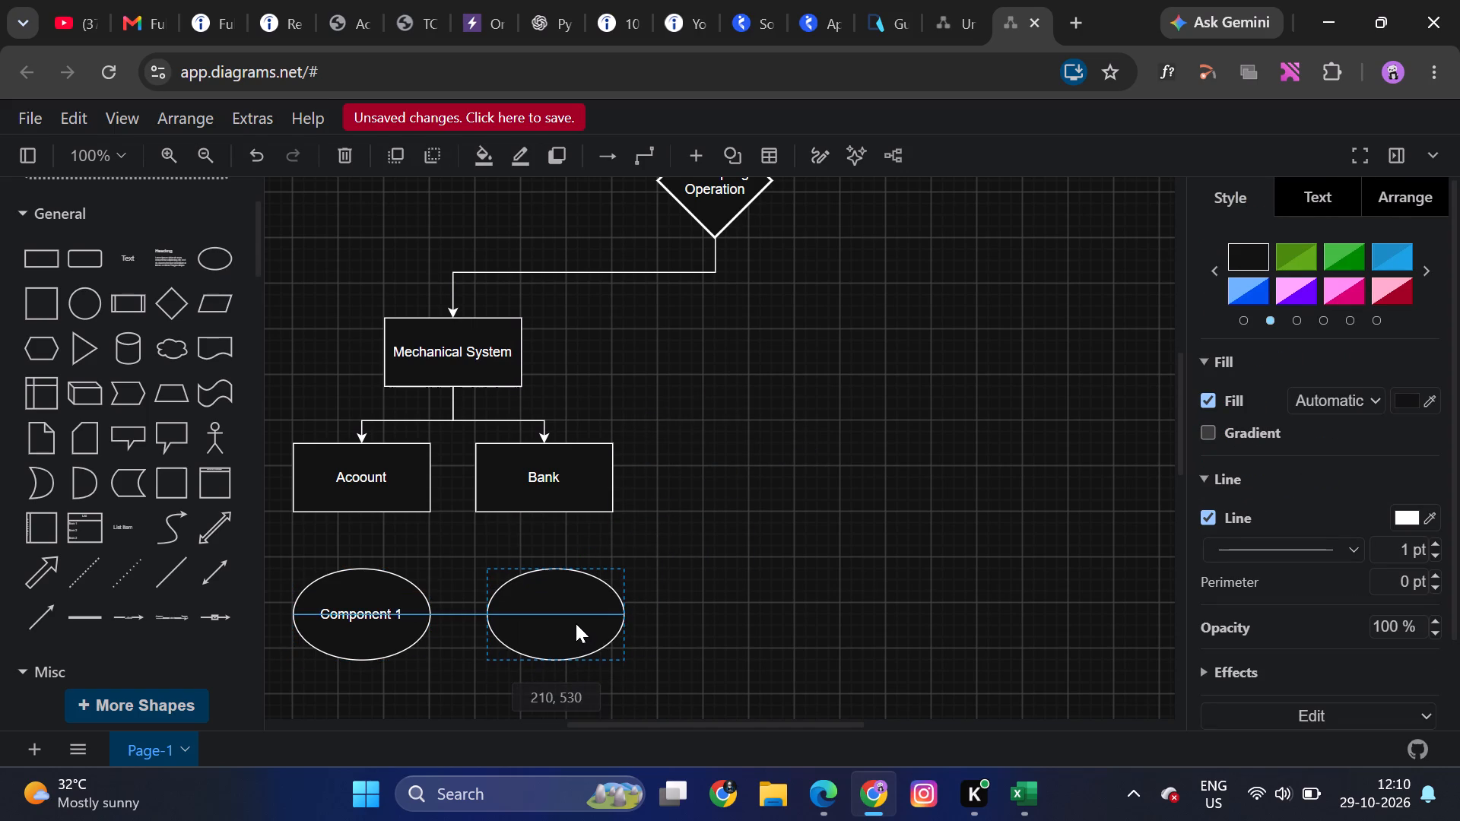
{"action": "left_click_drag", "start_coordinate": [576, 623], "coordinate": [557, 626]}
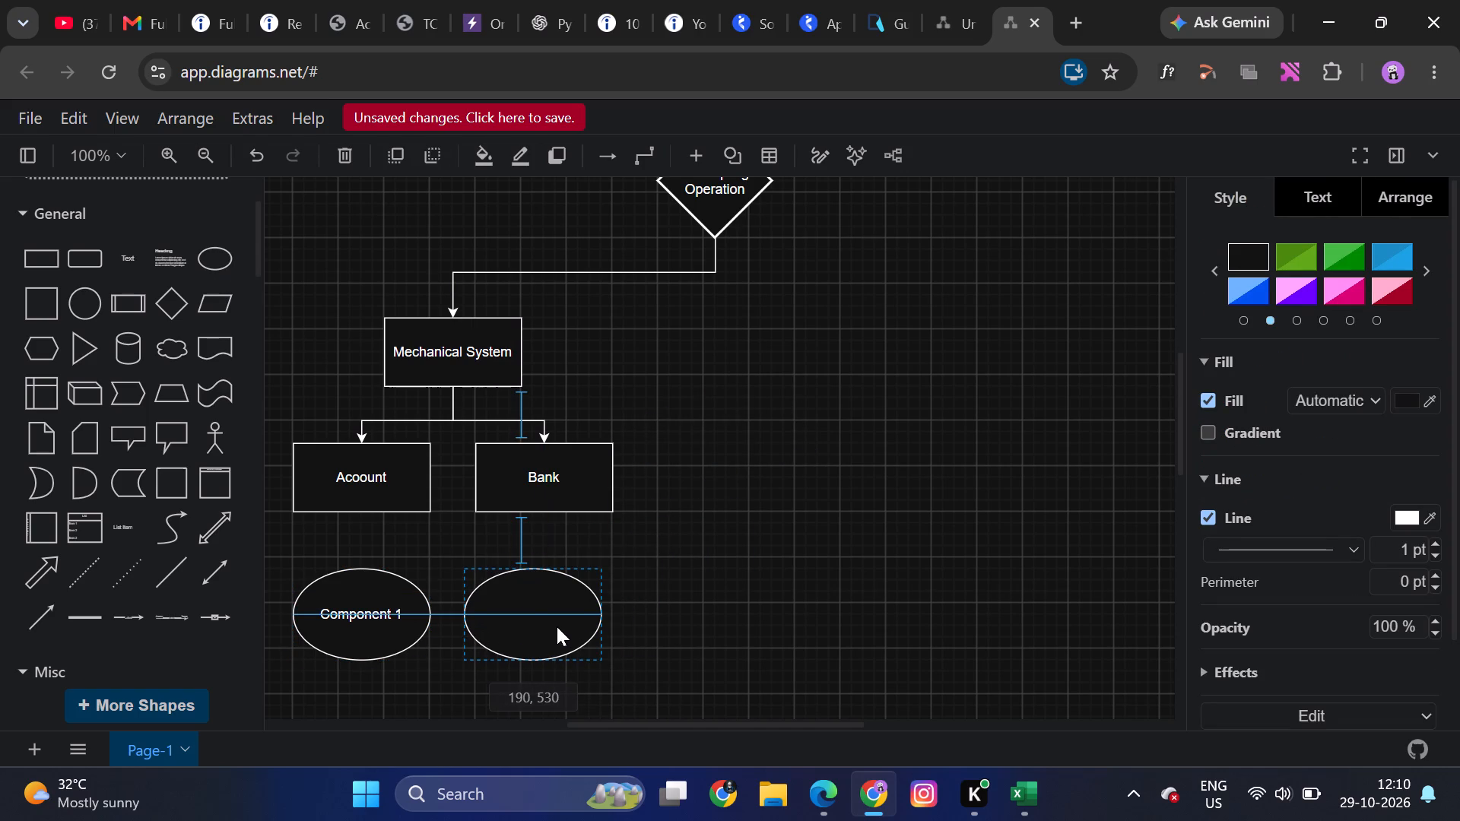
{"action": "left_click_drag", "start_coordinate": [557, 626], "coordinate": [562, 626]}
{"action": "double_click", "coordinate": [562, 626]}
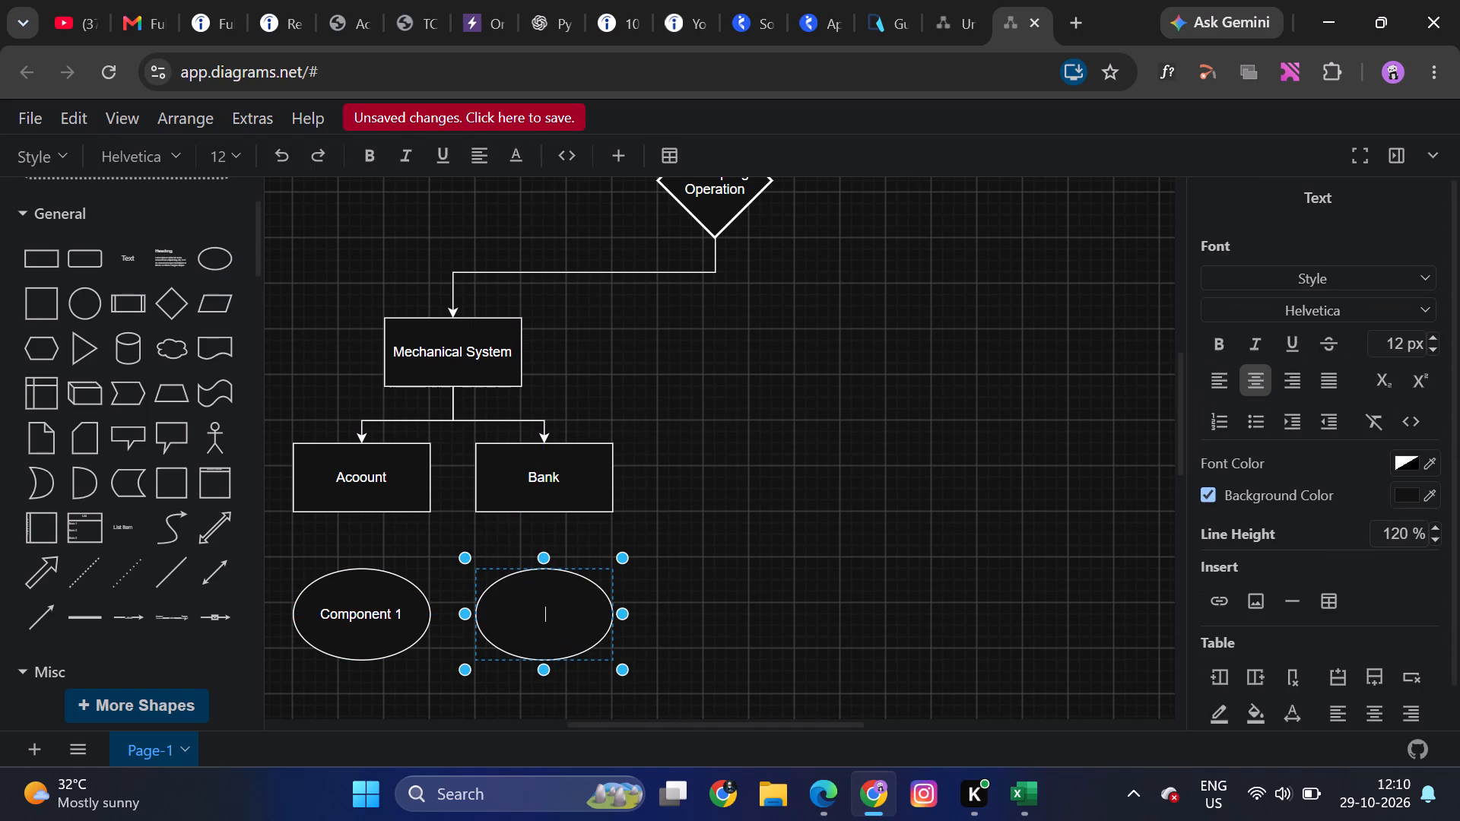
{"action": "type", "text": "Component"}
{"action": "key", "text": "space"}
{"action": "type", "text": "2"}
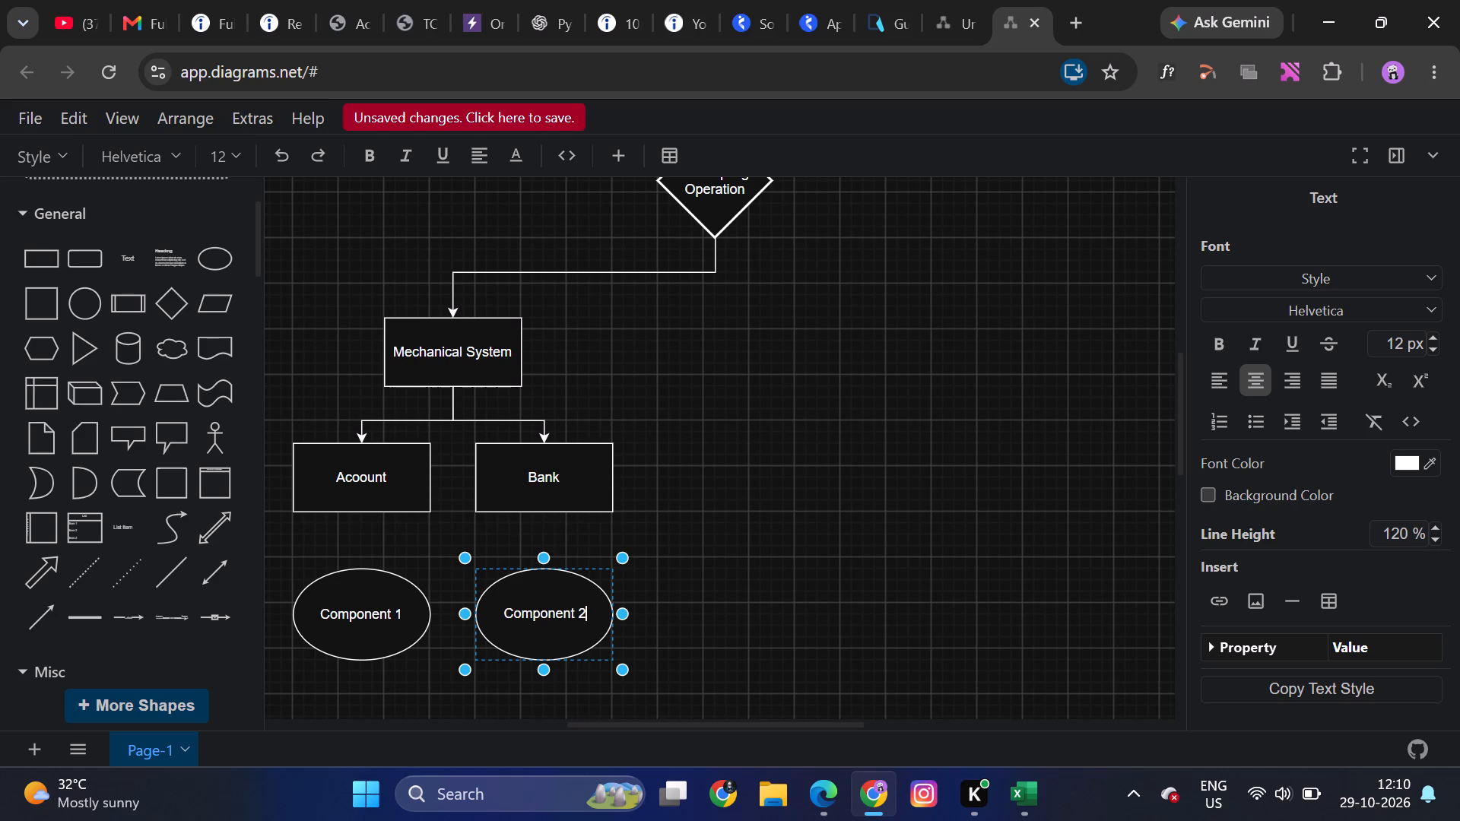
{"action": "left_click", "coordinate": [786, 566]}
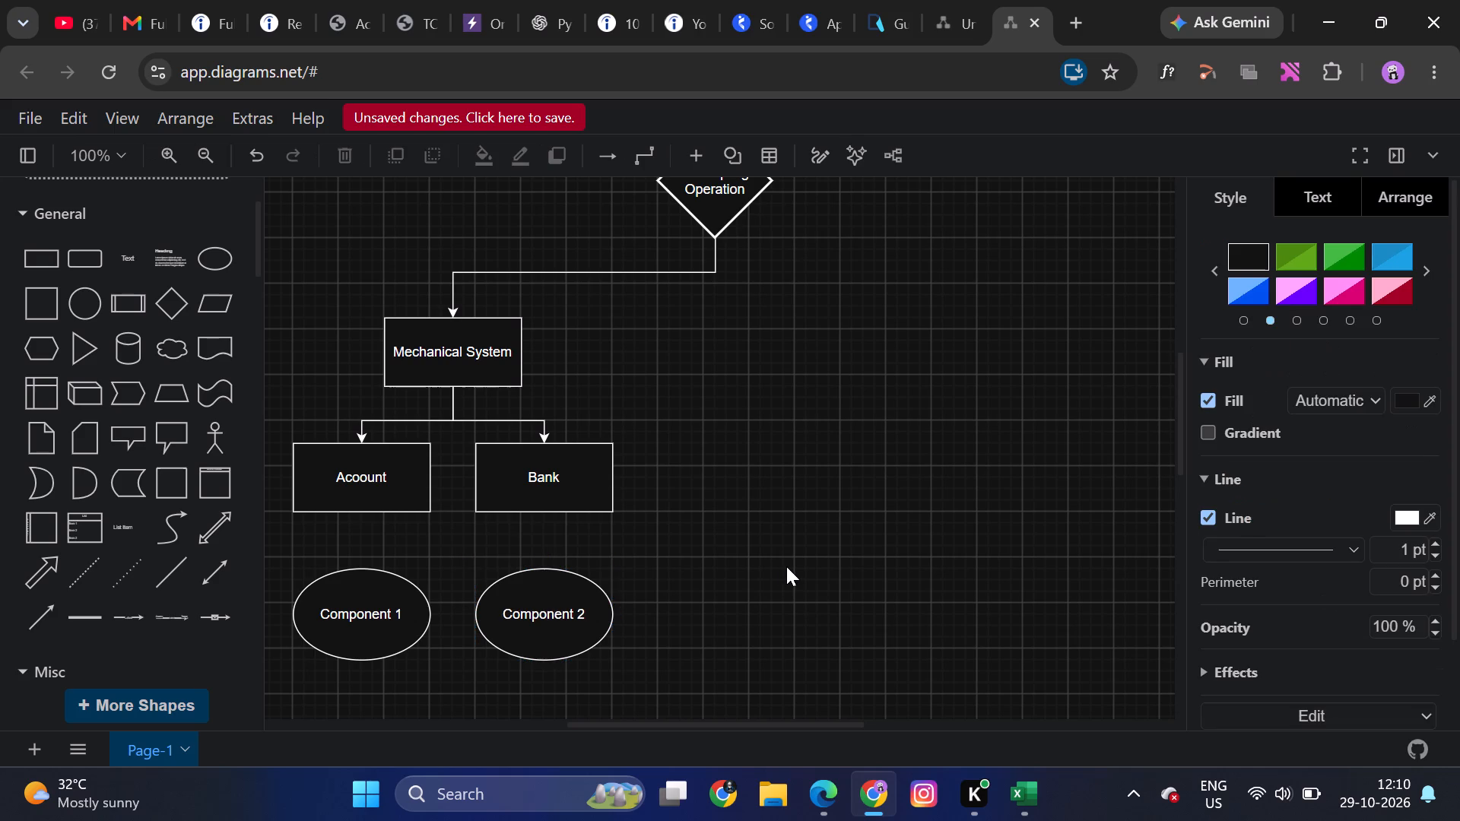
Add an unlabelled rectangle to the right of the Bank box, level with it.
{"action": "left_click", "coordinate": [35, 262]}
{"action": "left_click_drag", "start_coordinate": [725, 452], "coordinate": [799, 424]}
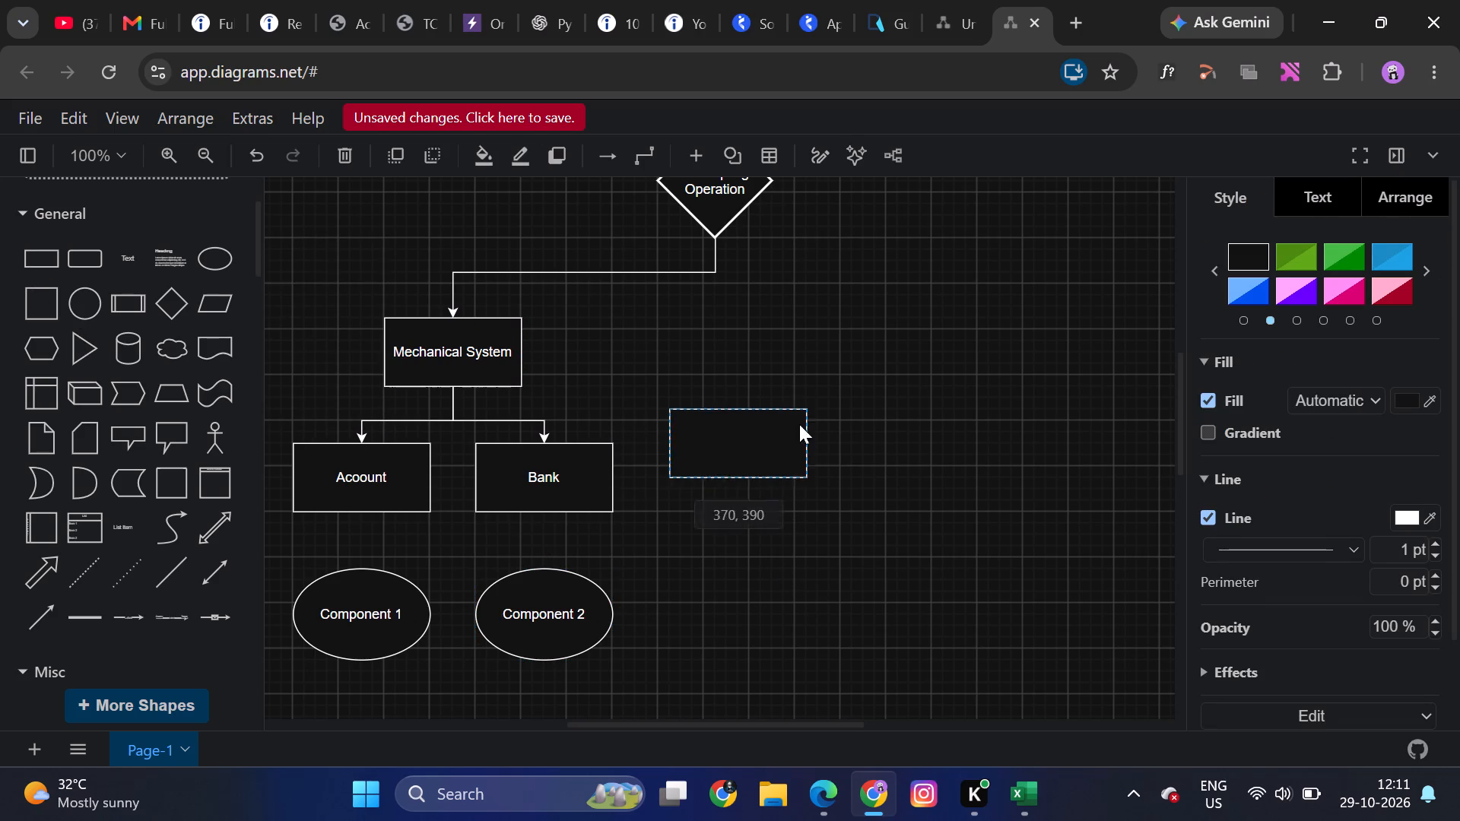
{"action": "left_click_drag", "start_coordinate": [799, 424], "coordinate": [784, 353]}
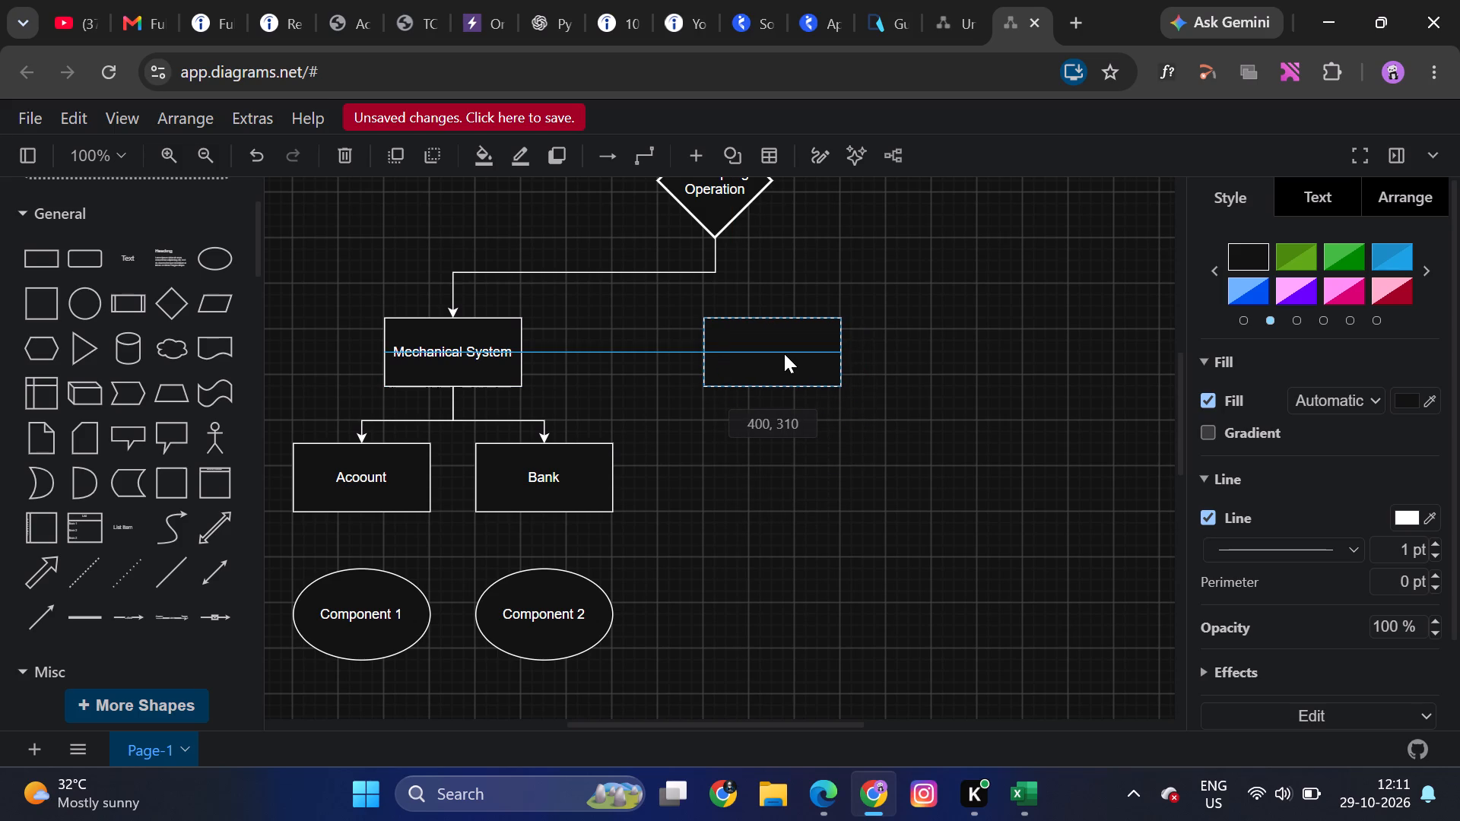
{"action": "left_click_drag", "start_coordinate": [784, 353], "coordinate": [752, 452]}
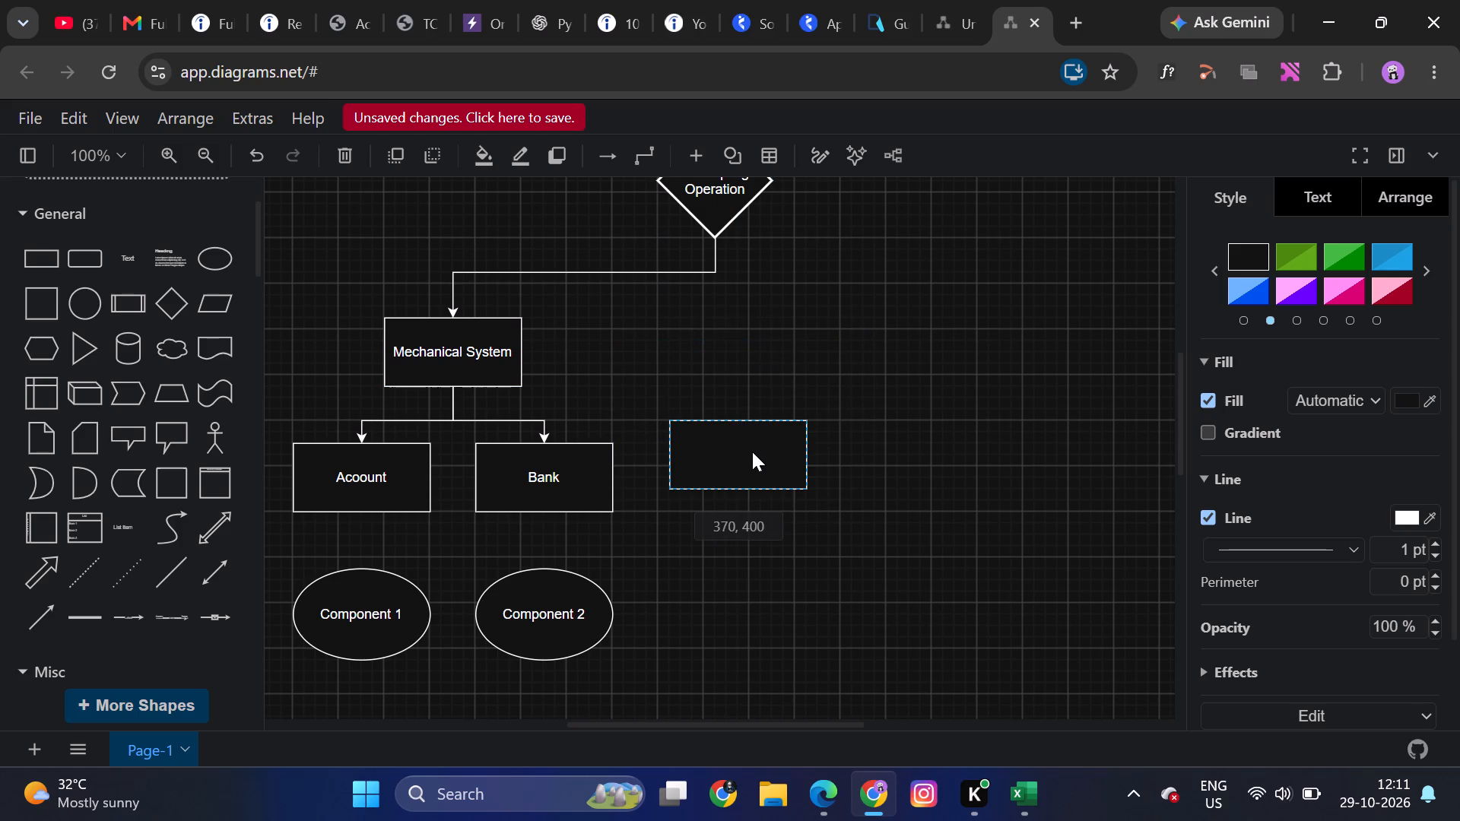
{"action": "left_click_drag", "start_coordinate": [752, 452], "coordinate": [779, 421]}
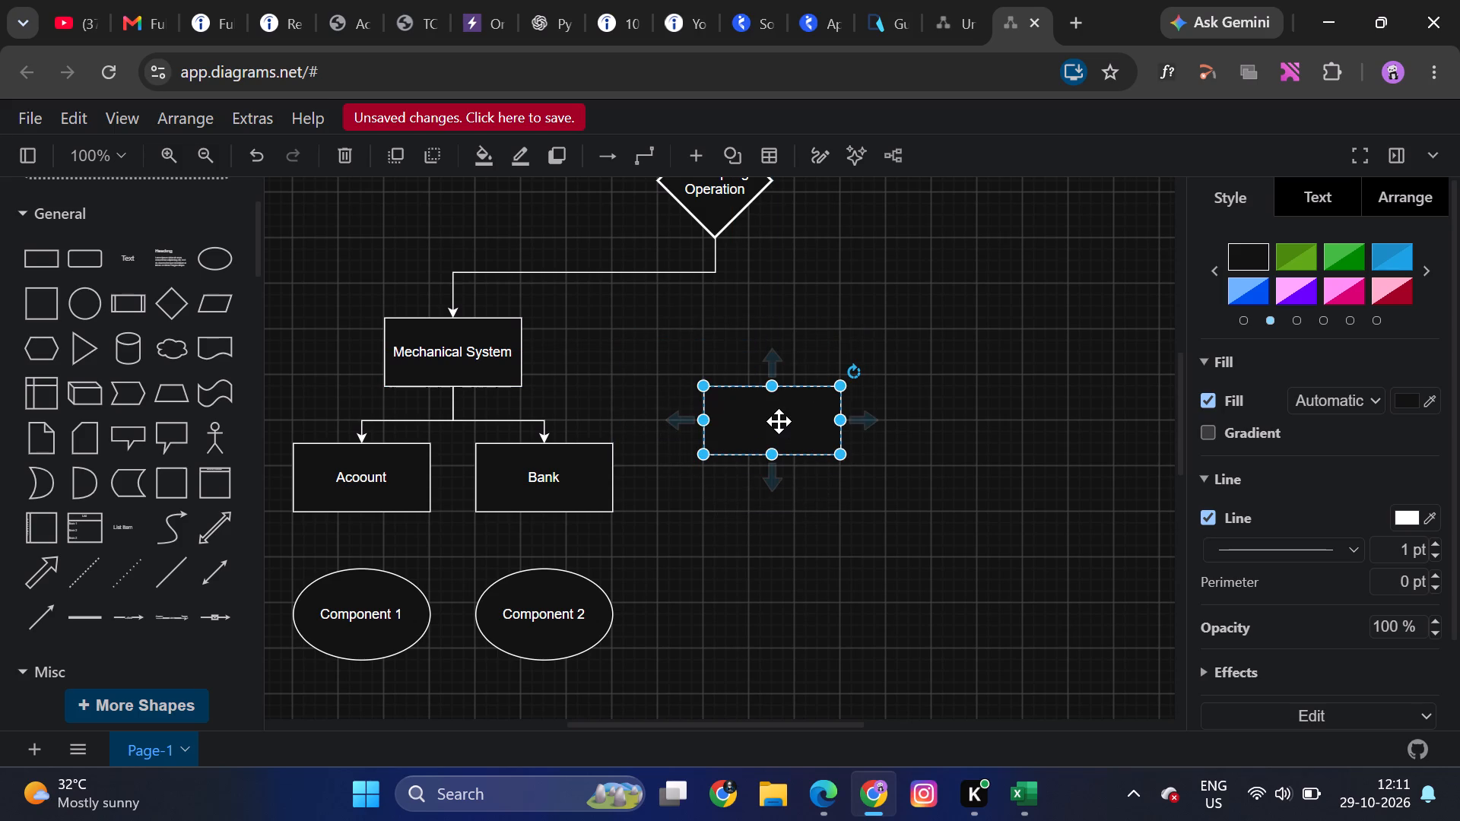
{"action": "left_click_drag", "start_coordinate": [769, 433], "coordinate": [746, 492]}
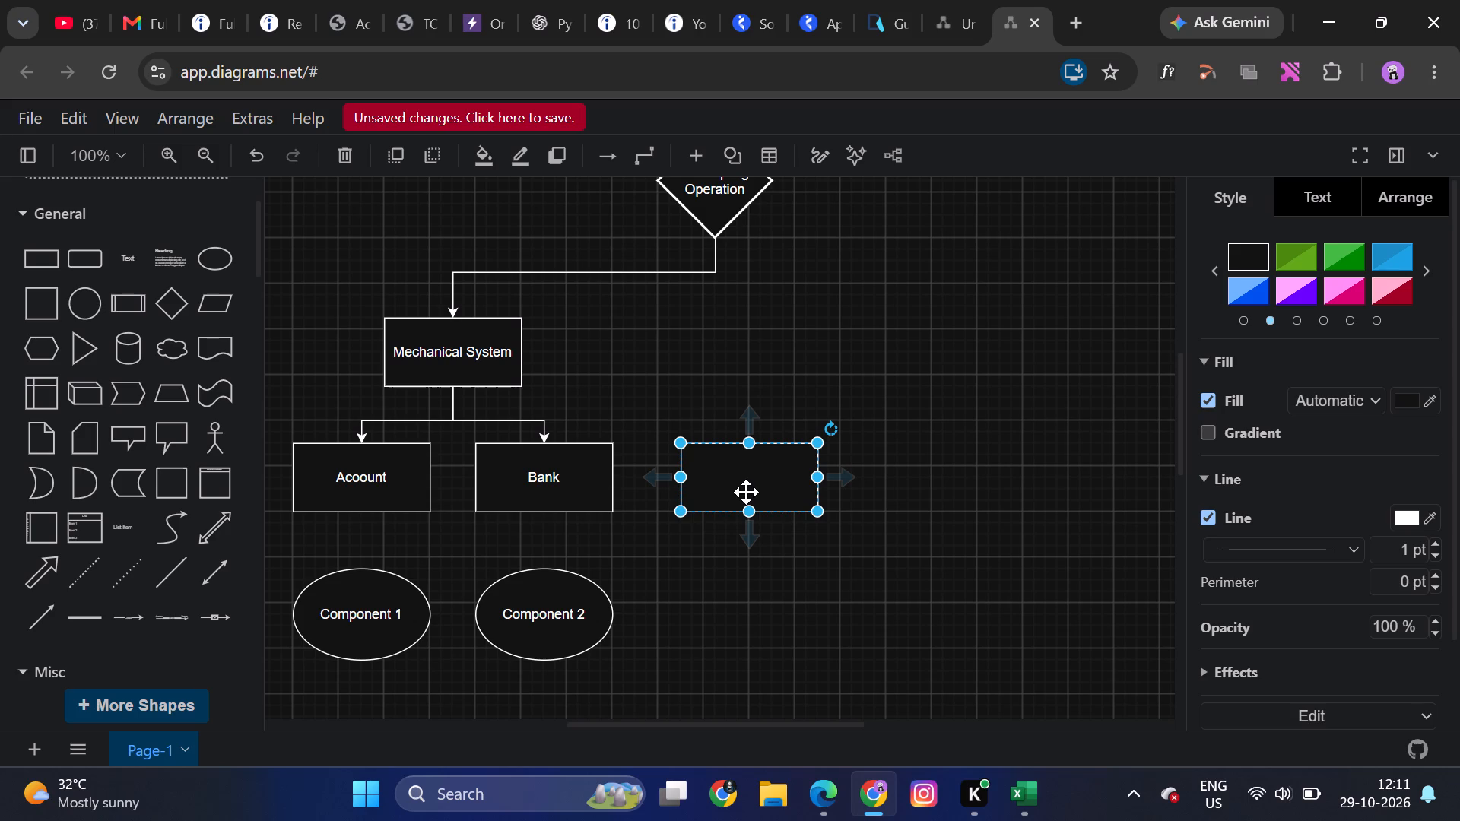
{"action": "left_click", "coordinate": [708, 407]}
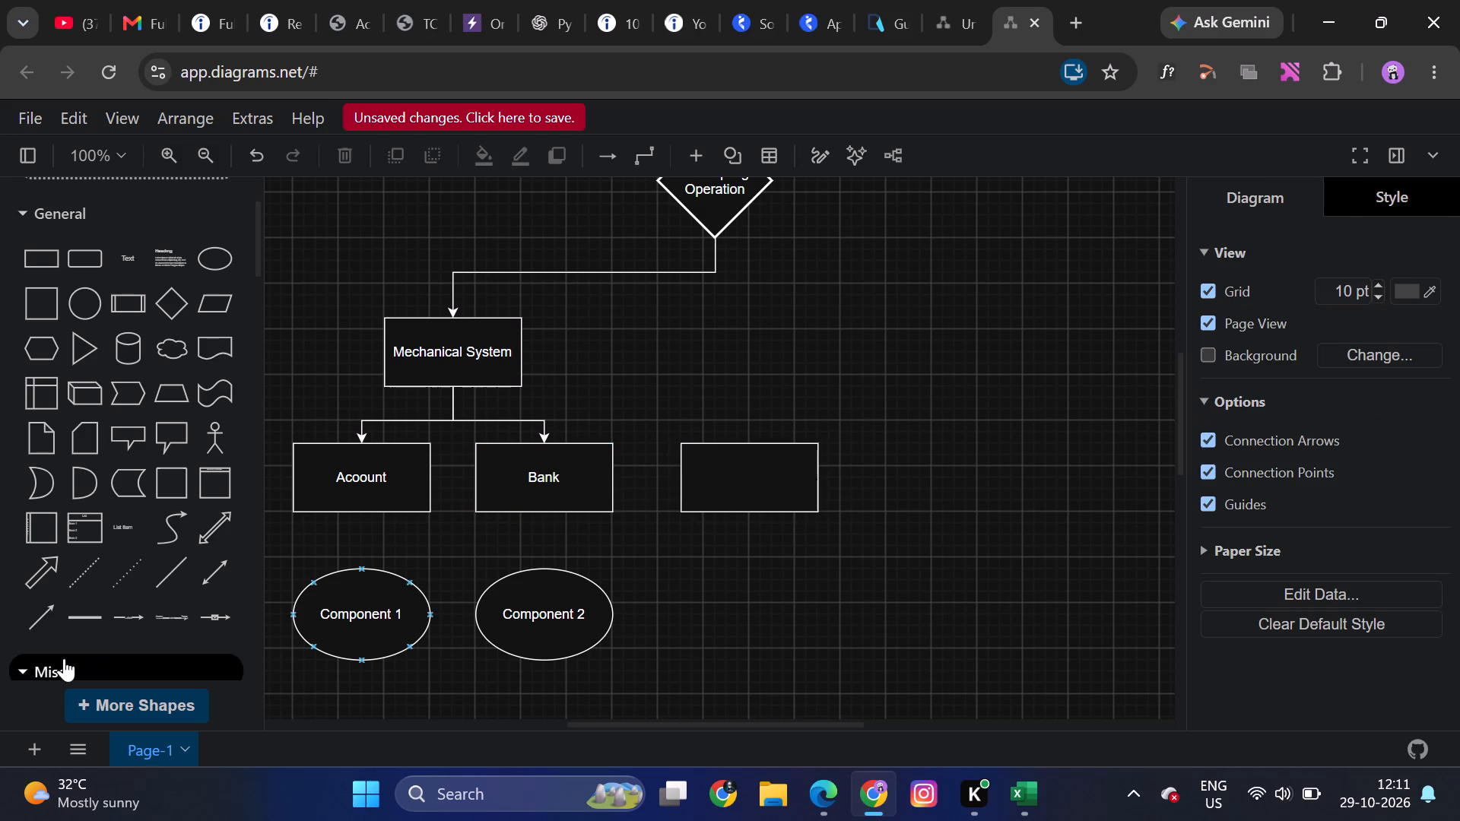
Connect the bottom of the Acoount box to the top of the Component 1 ellipse with a straight directional arrow.
{"action": "left_click", "coordinate": [43, 617]}
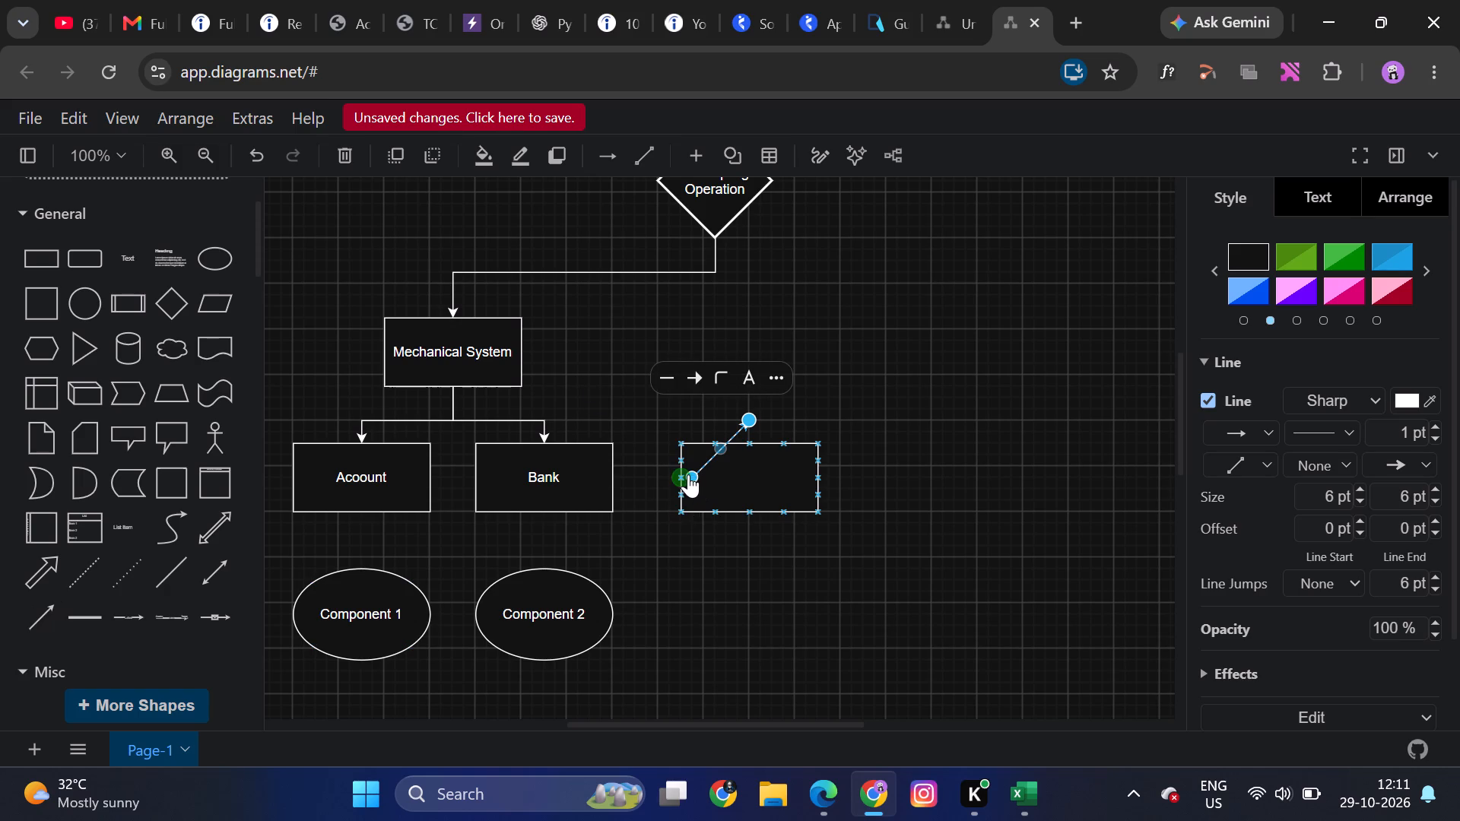
{"action": "left_click_drag", "start_coordinate": [688, 474], "coordinate": [357, 507]}
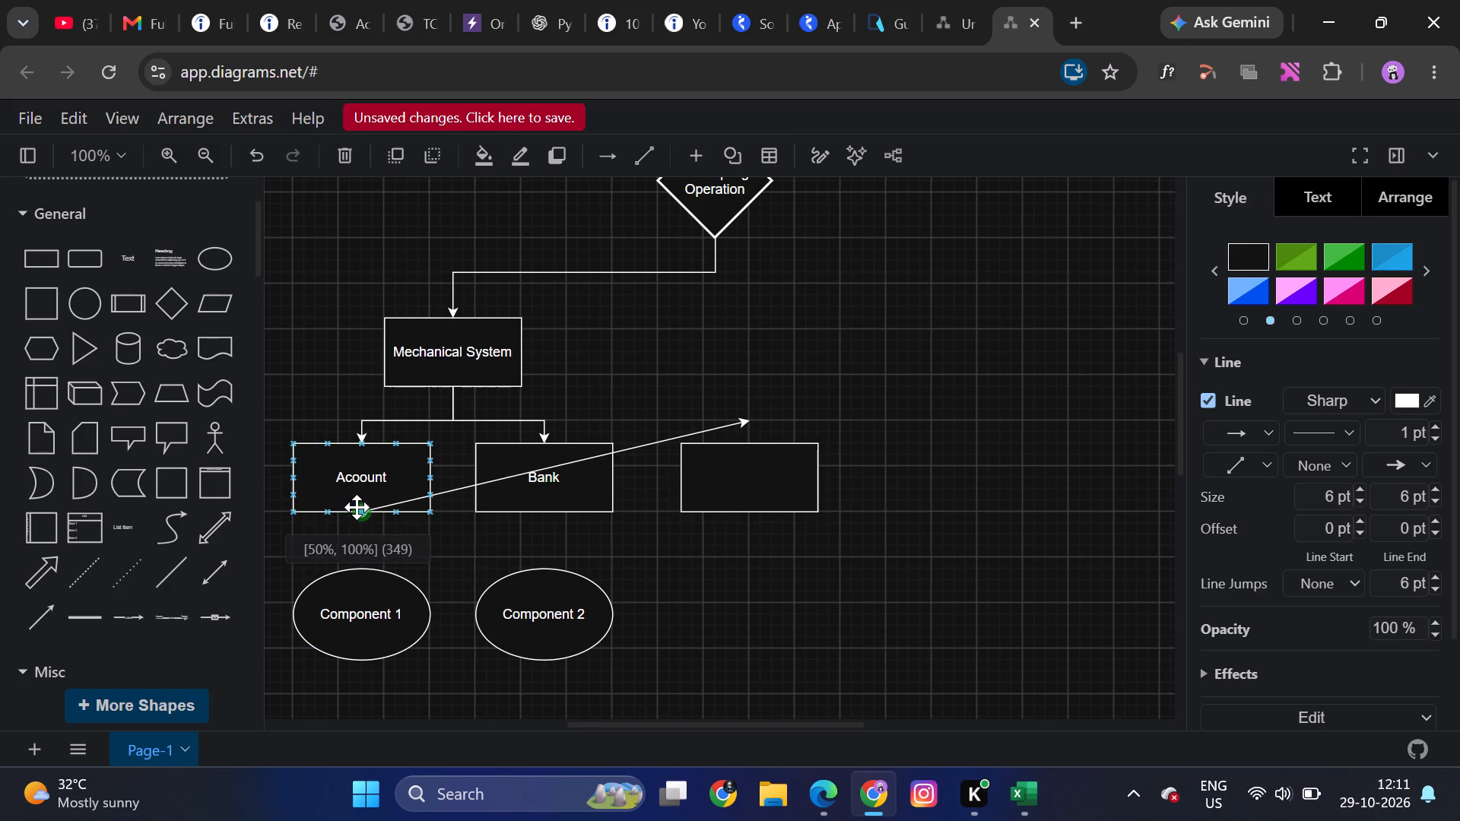
{"action": "left_click_drag", "start_coordinate": [357, 507], "coordinate": [357, 507]}
{"action": "left_click_drag", "start_coordinate": [743, 411], "coordinate": [345, 586]}
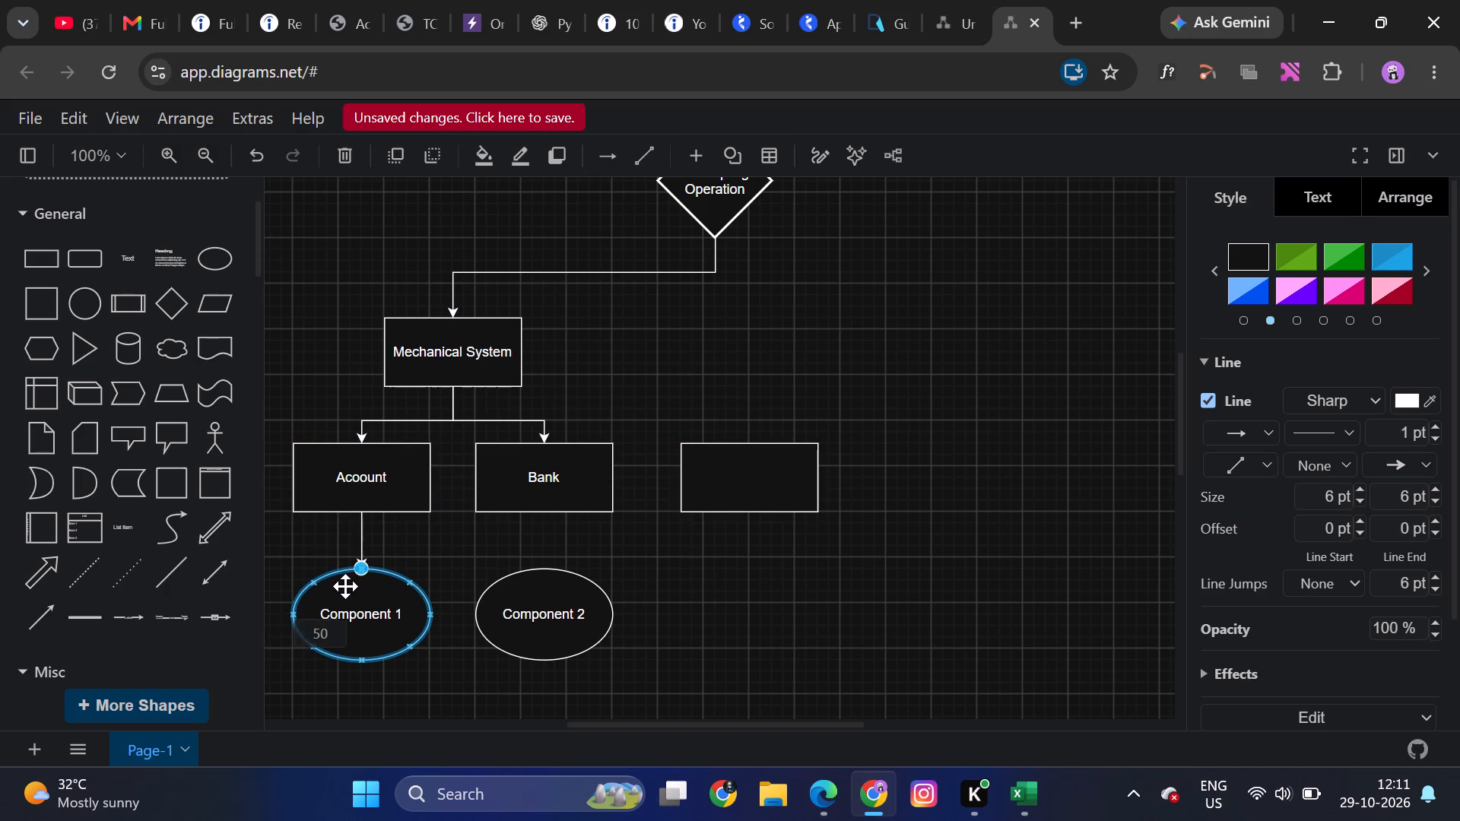
{"action": "left_click_drag", "start_coordinate": [345, 586], "coordinate": [357, 585]}
{"action": "left_click", "coordinate": [686, 540]}
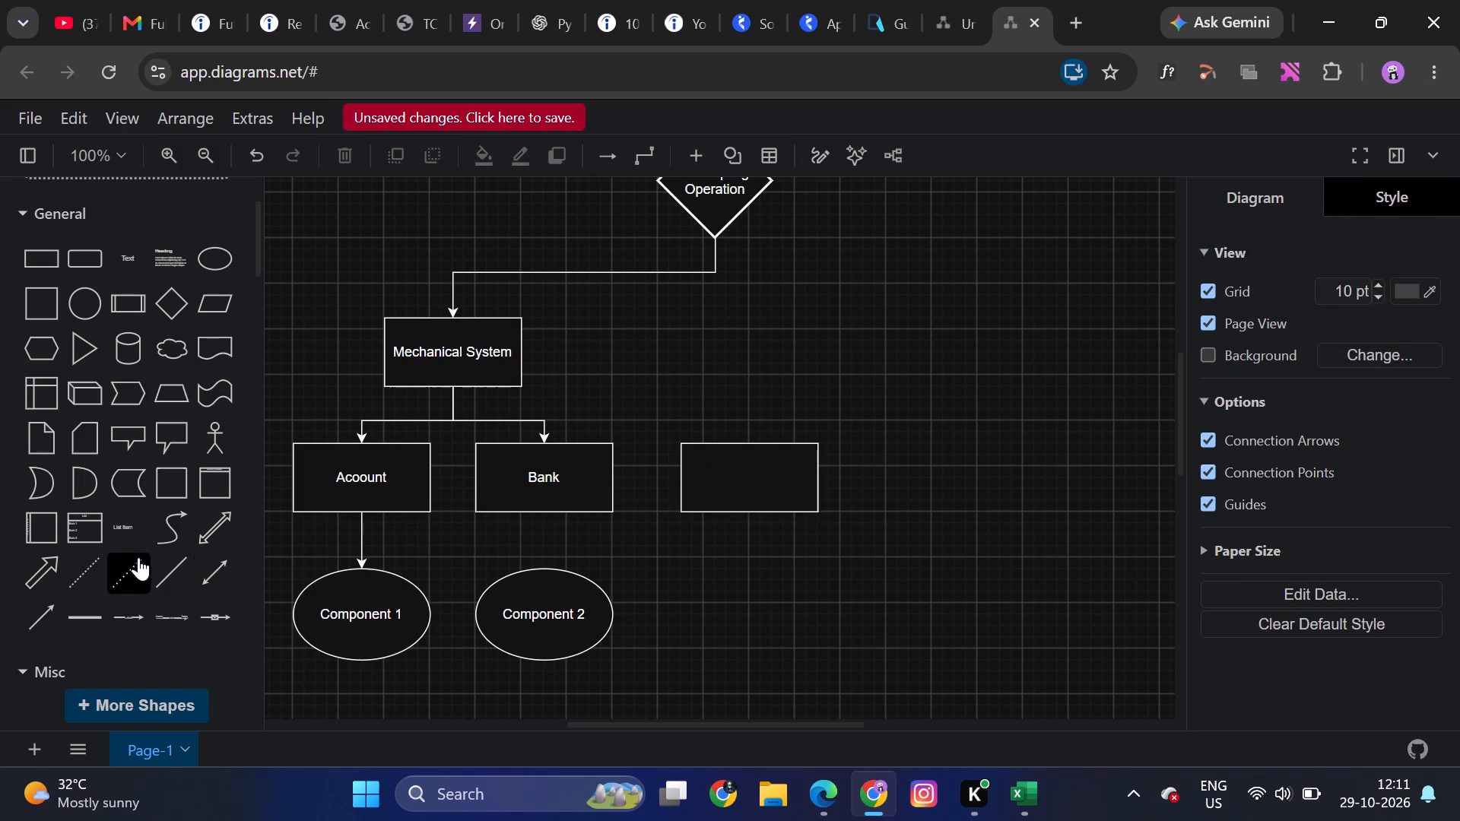
Connect the bottom of the Bank box to the top of the Component 2 ellipse with a straight directional arrow.
{"action": "left_click", "coordinate": [36, 602]}
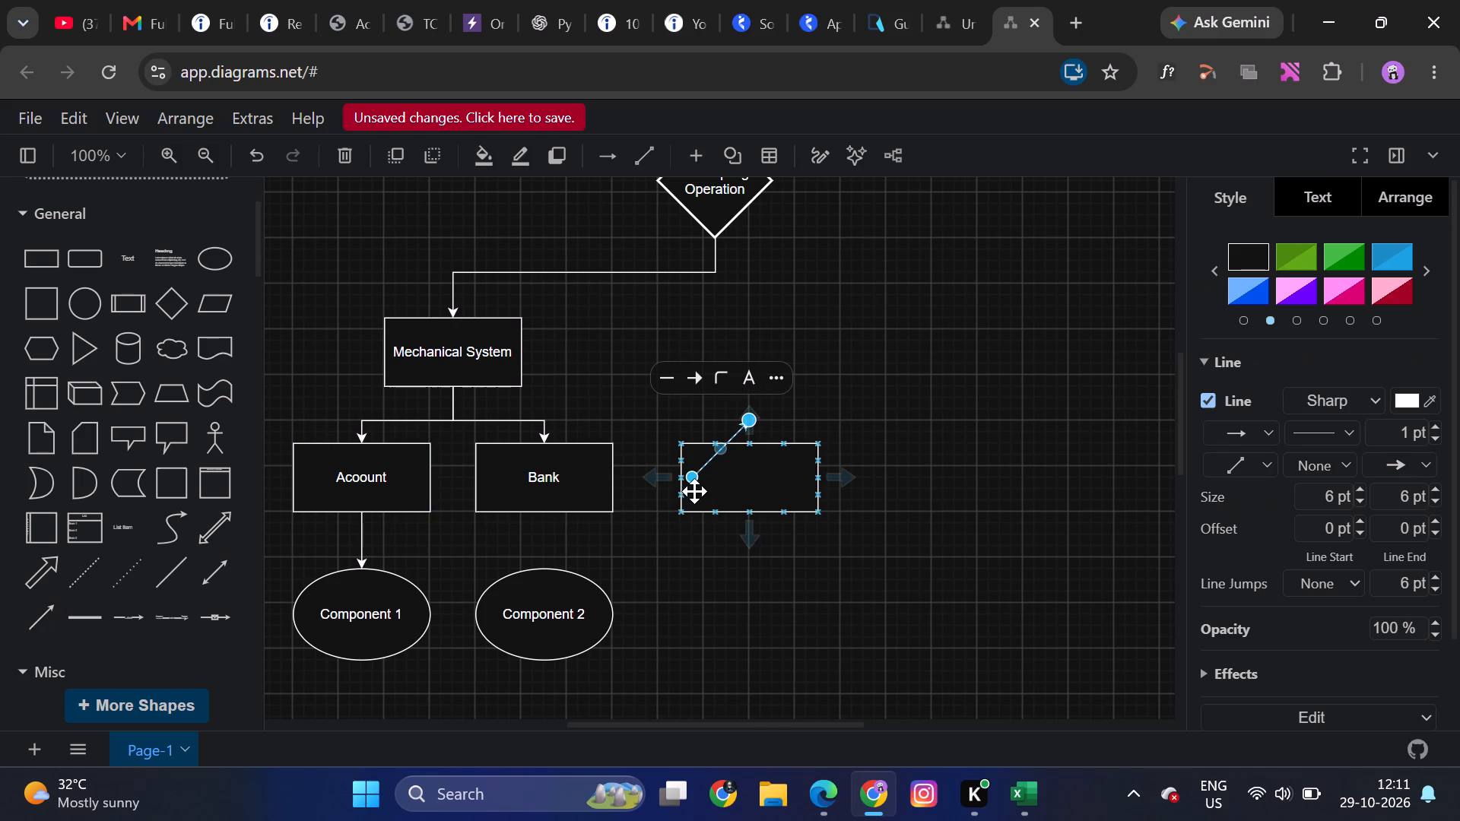
{"action": "left_click_drag", "start_coordinate": [694, 483], "coordinate": [541, 510]}
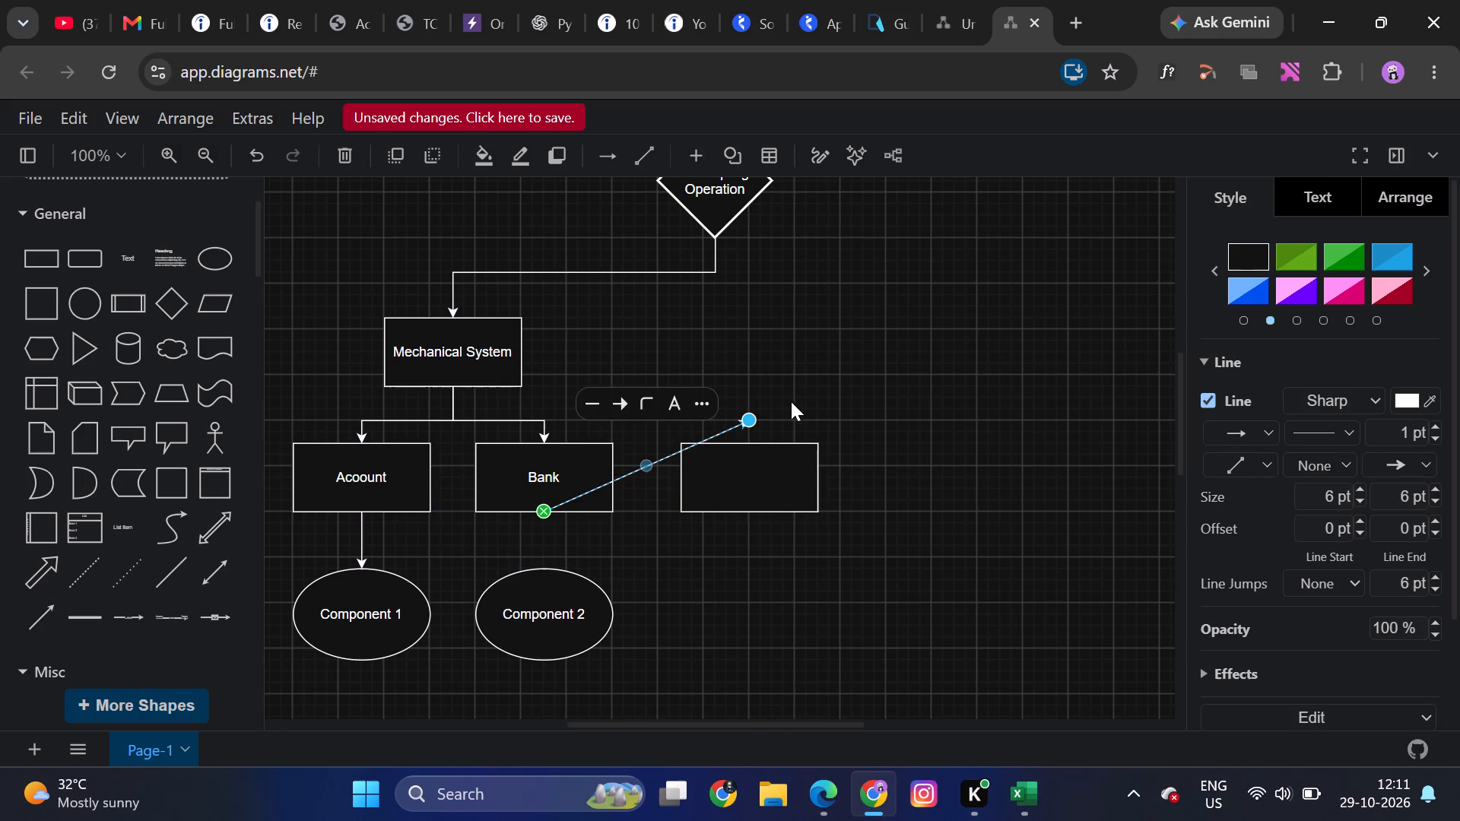
{"action": "left_click_drag", "start_coordinate": [752, 417], "coordinate": [554, 592]}
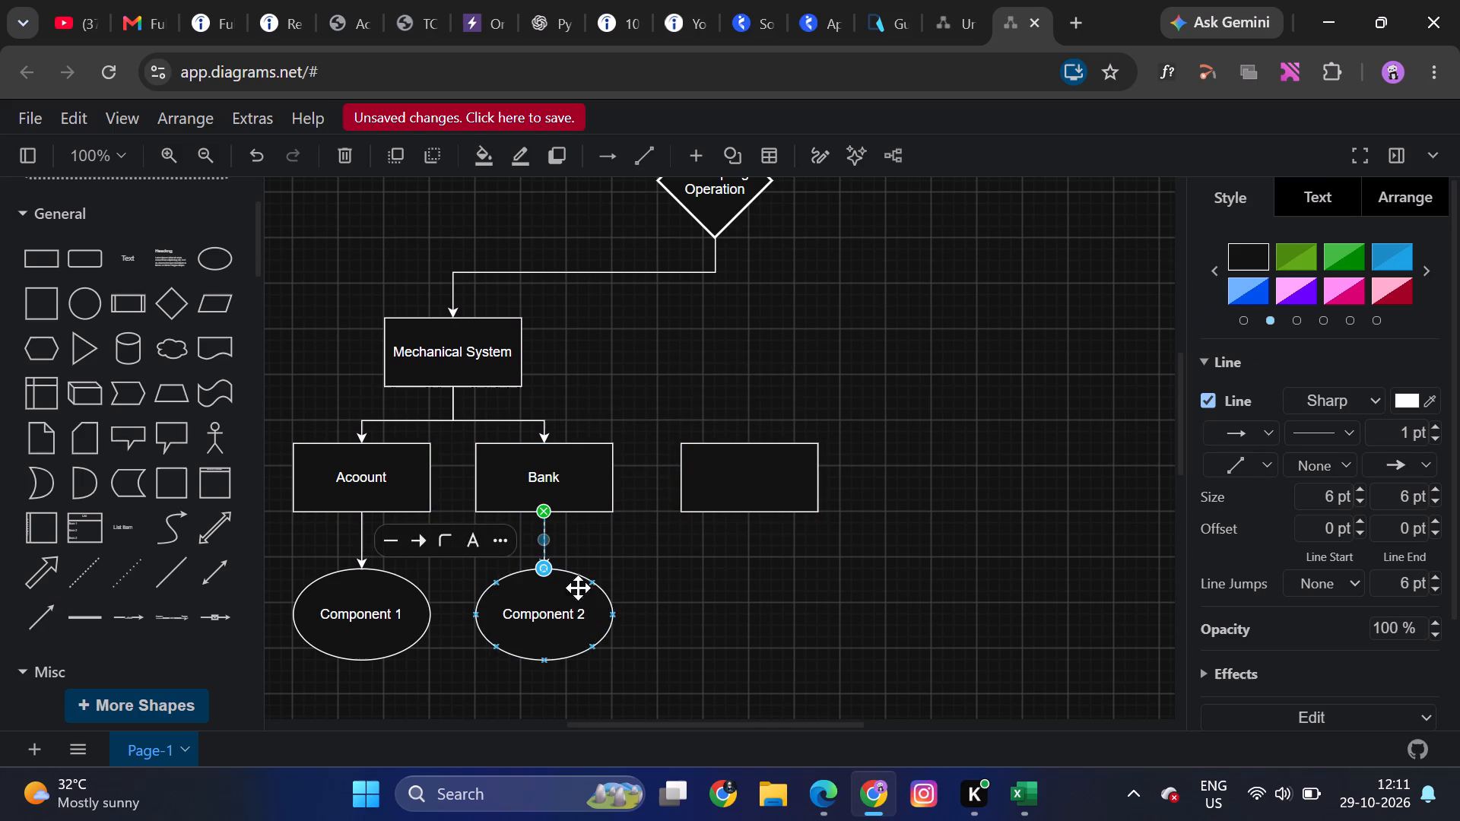
{"action": "left_click", "coordinate": [839, 579]}
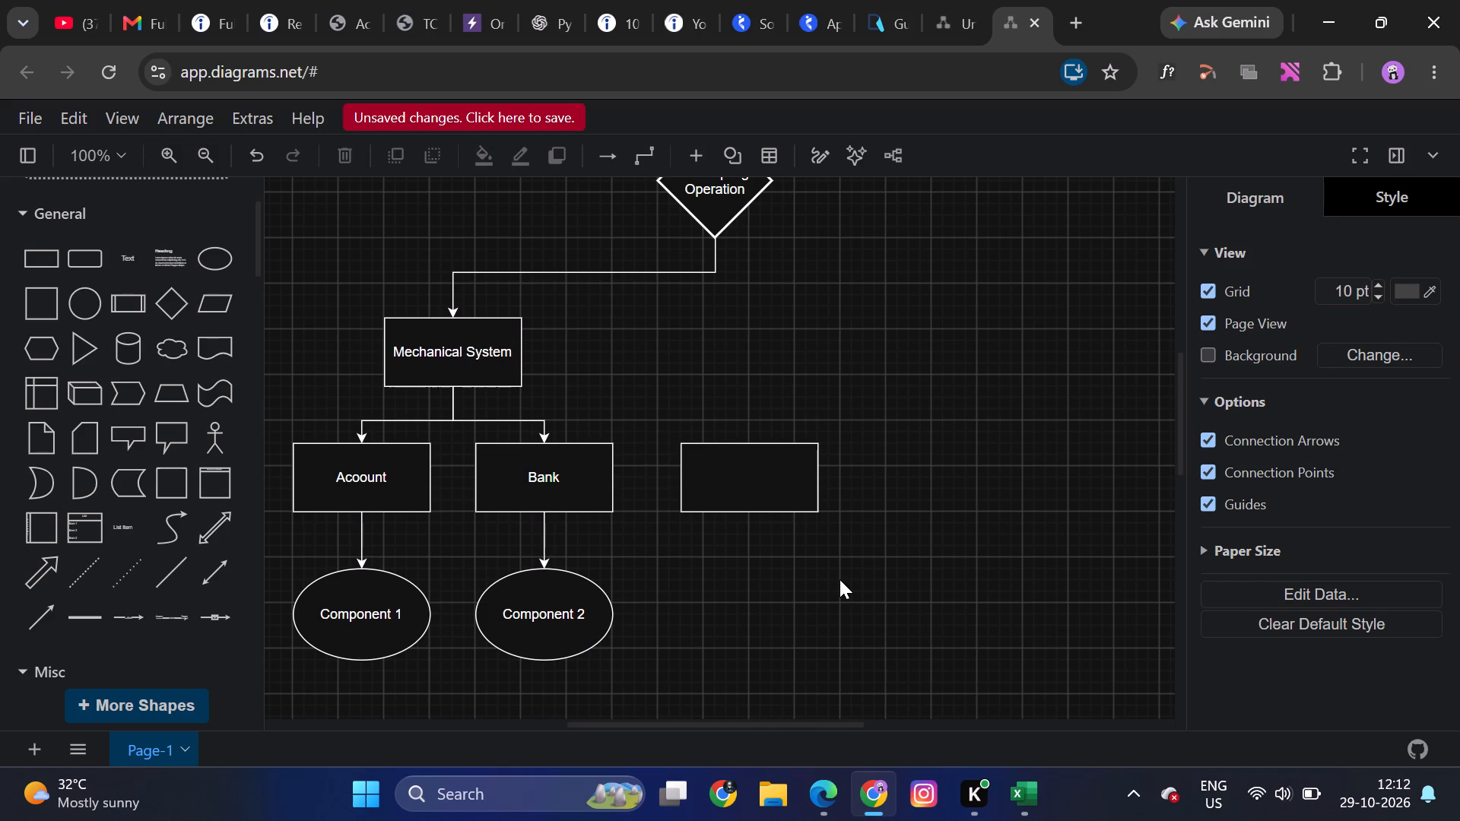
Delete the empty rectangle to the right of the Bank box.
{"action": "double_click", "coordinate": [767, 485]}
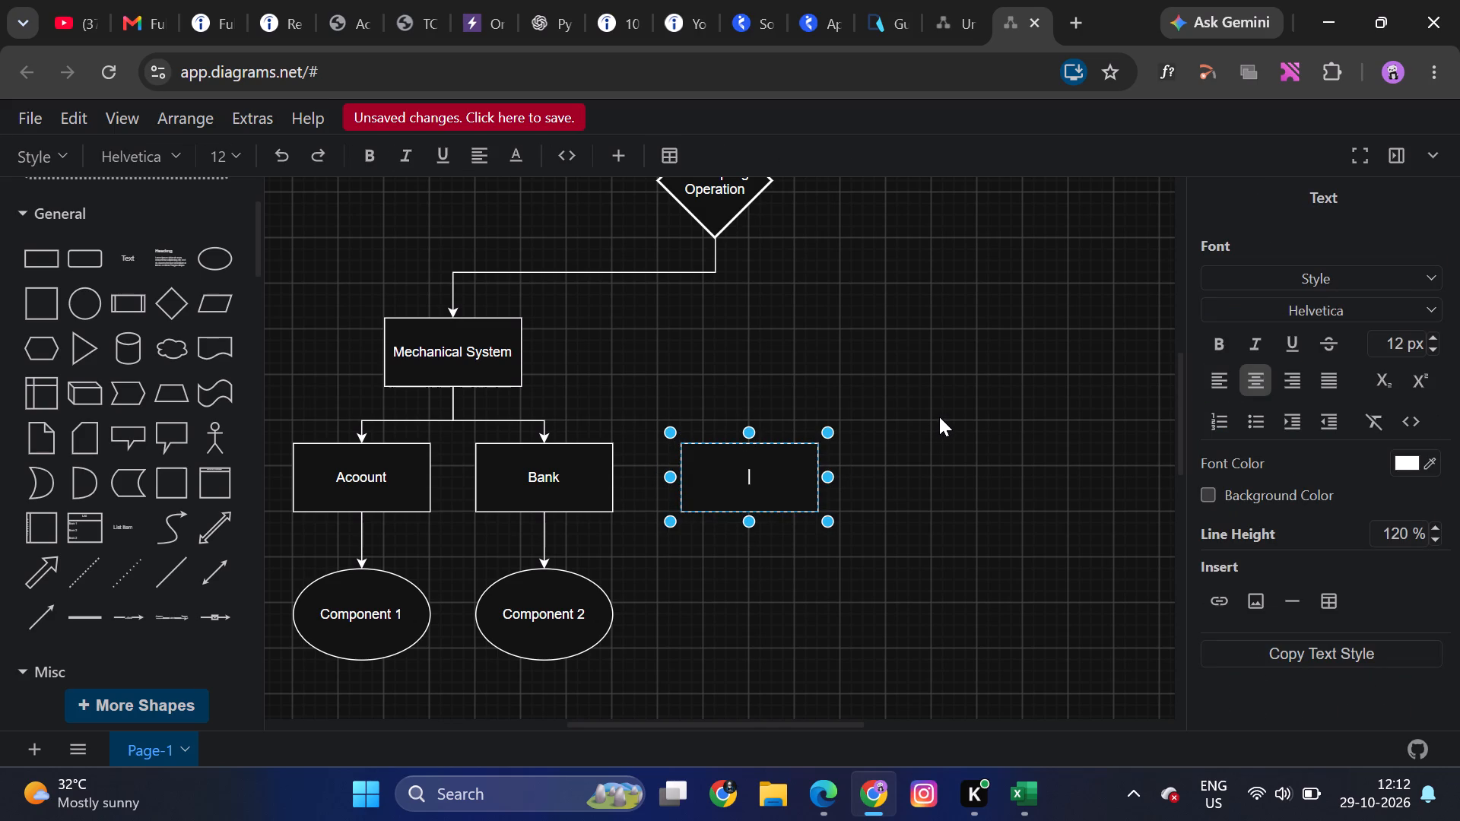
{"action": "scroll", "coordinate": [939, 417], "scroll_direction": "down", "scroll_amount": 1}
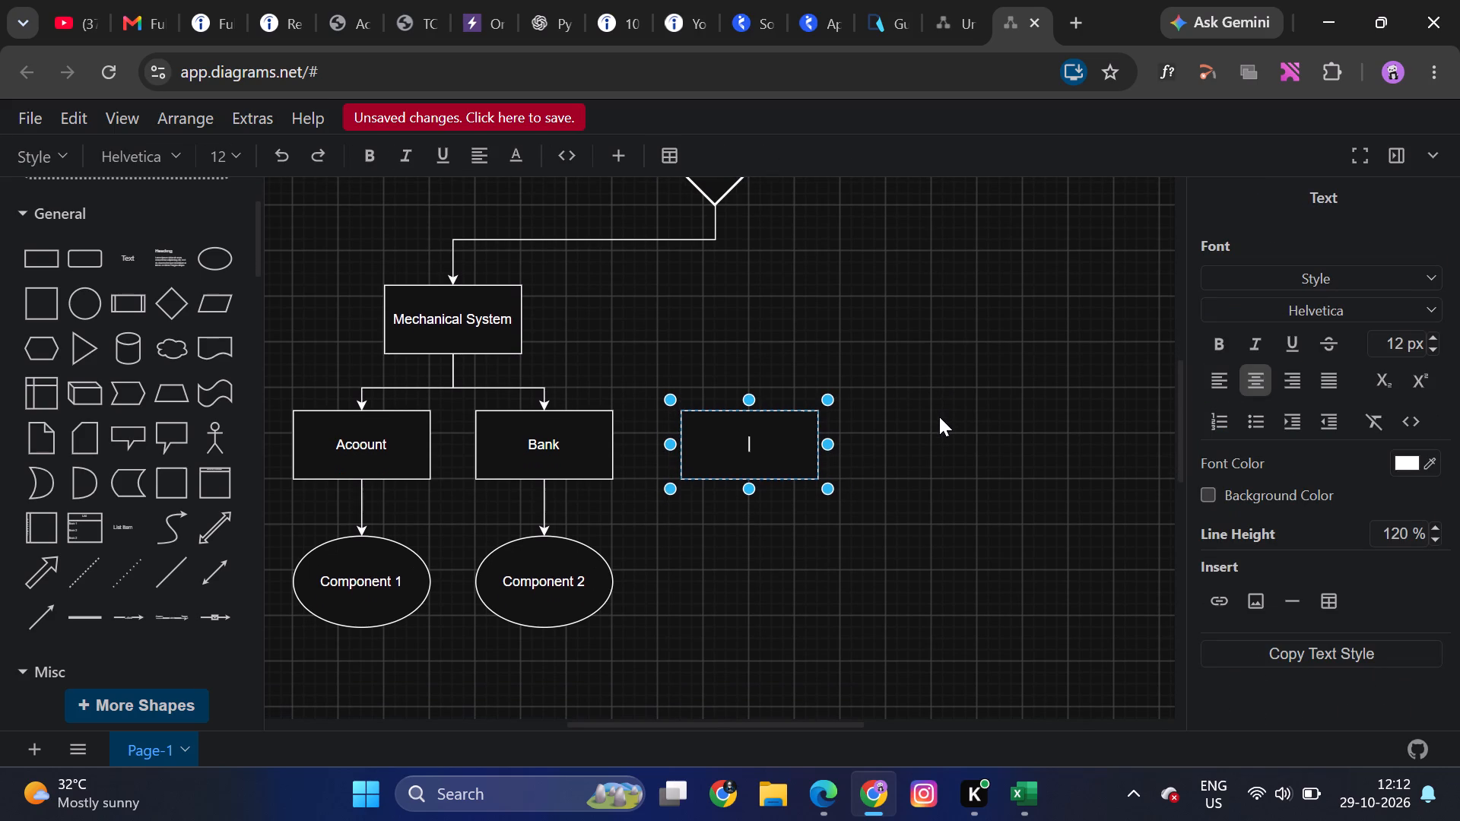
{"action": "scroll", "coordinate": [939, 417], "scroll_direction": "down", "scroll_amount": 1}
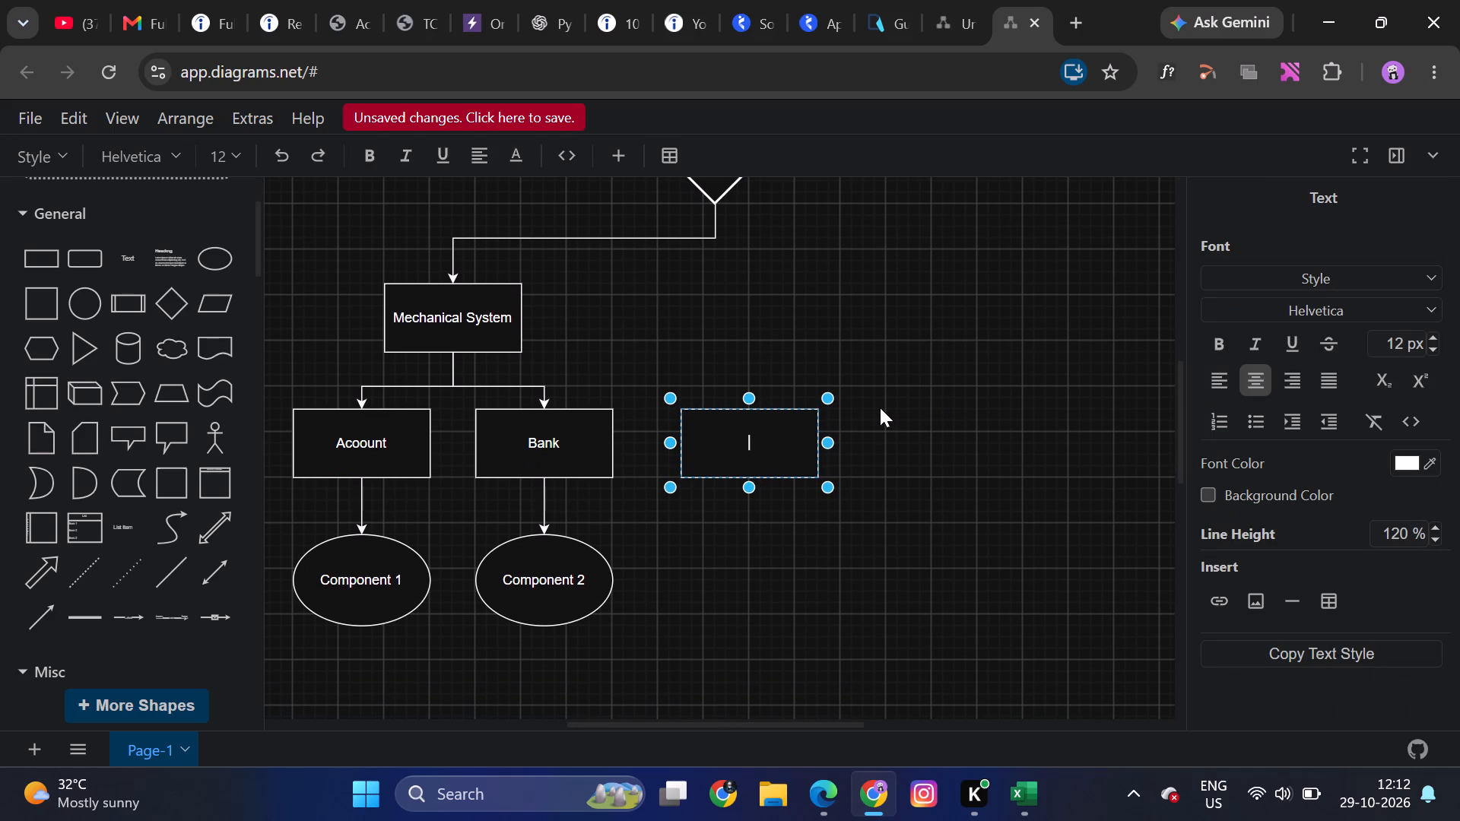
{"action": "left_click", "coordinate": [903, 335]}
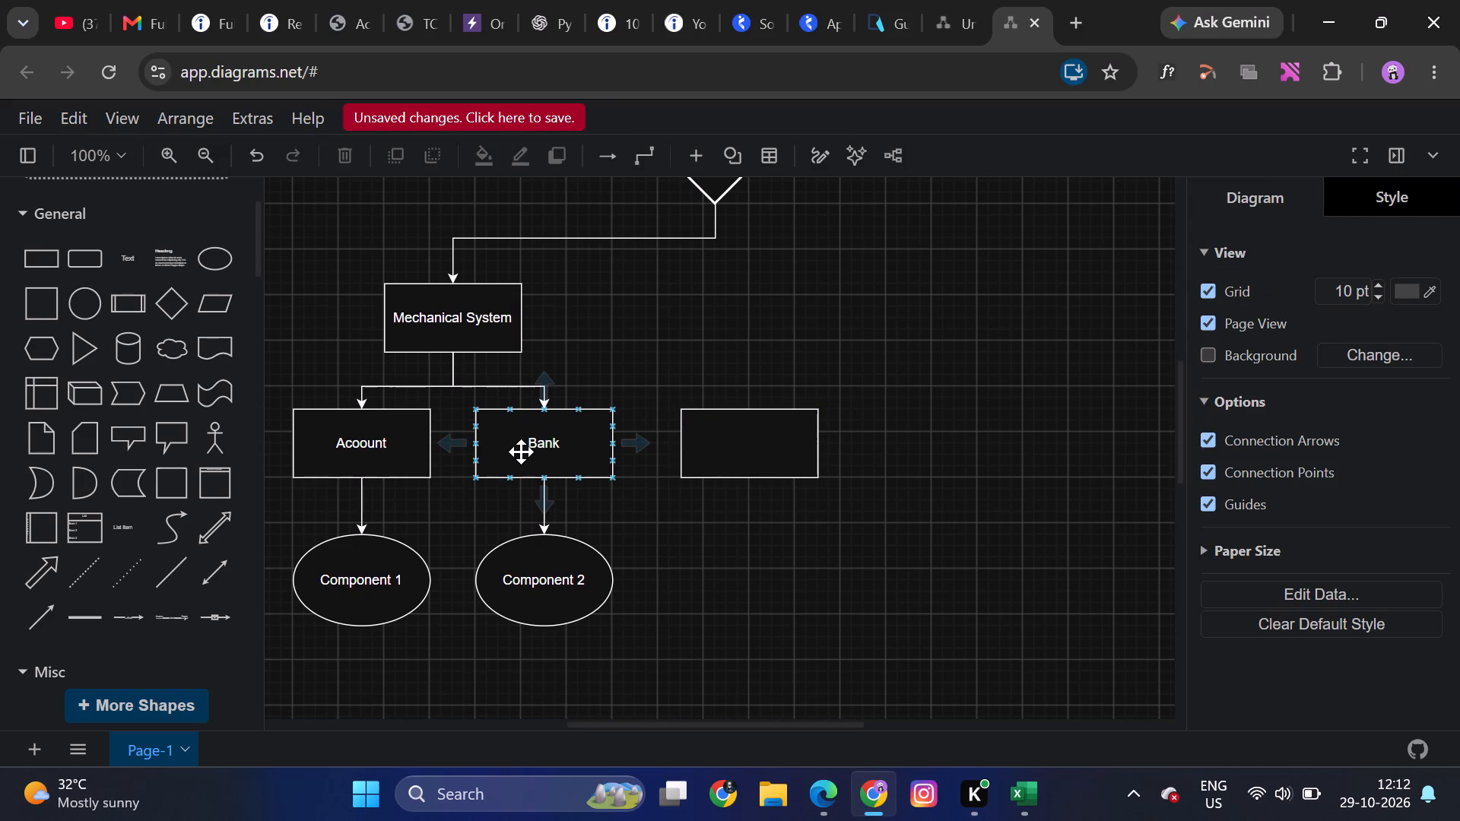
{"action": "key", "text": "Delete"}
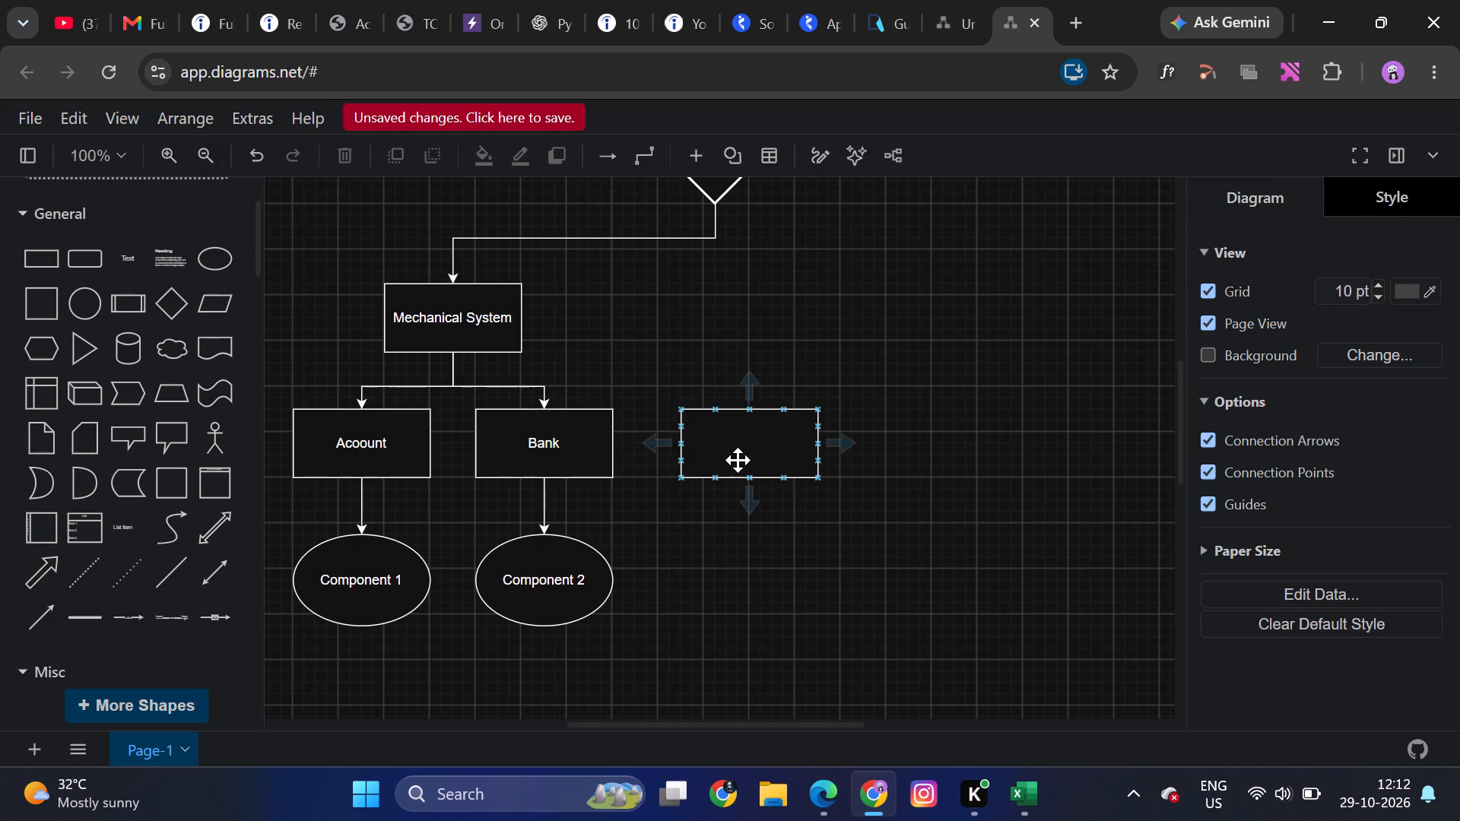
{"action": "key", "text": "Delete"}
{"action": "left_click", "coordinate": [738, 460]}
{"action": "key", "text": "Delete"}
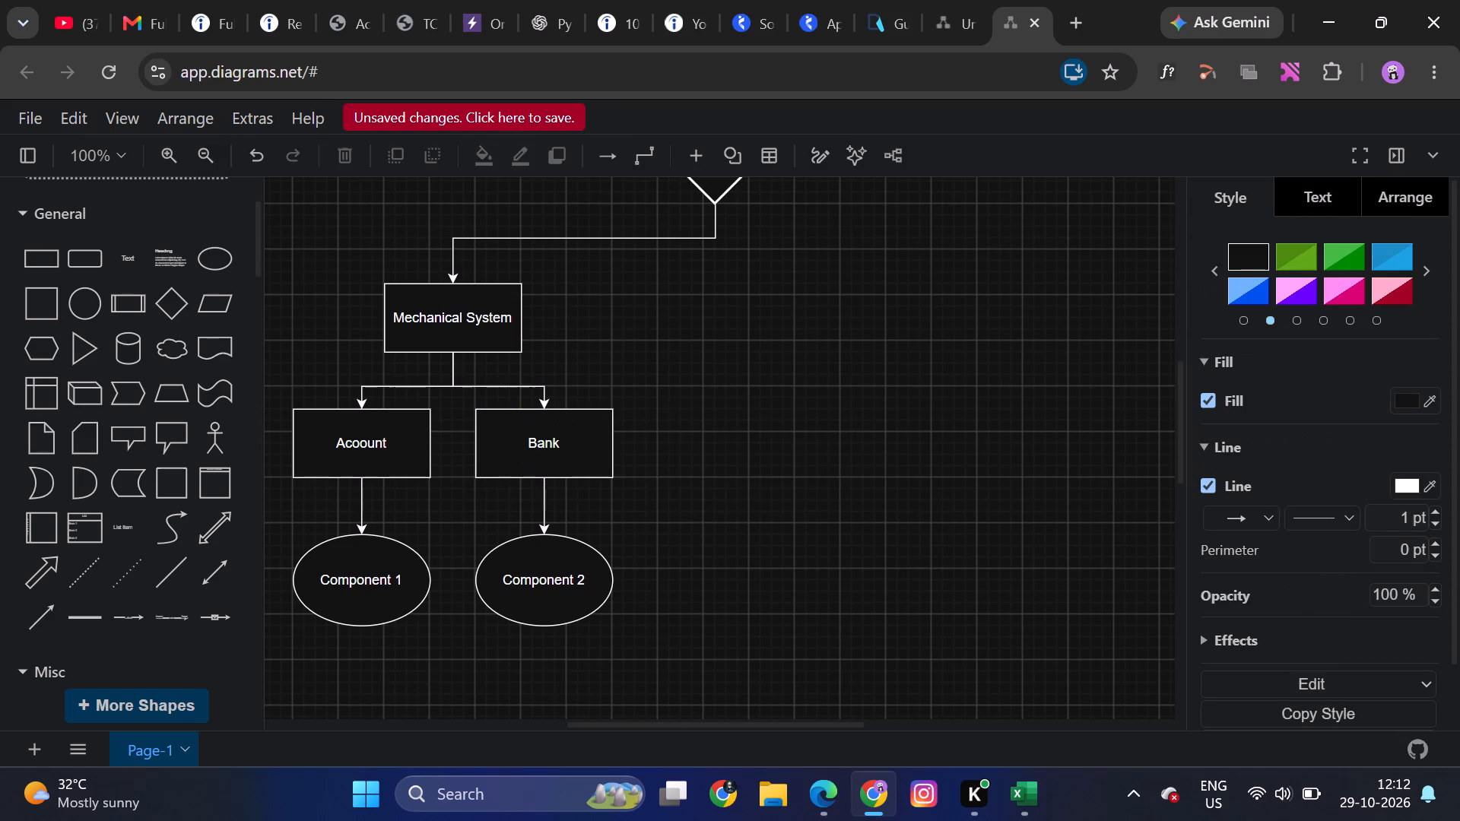
Move the Bank box farther from the Acoount box on the same level and reshape its incoming arrow to reach it.
{"action": "left_click_drag", "start_coordinate": [554, 455], "coordinate": [619, 455]}
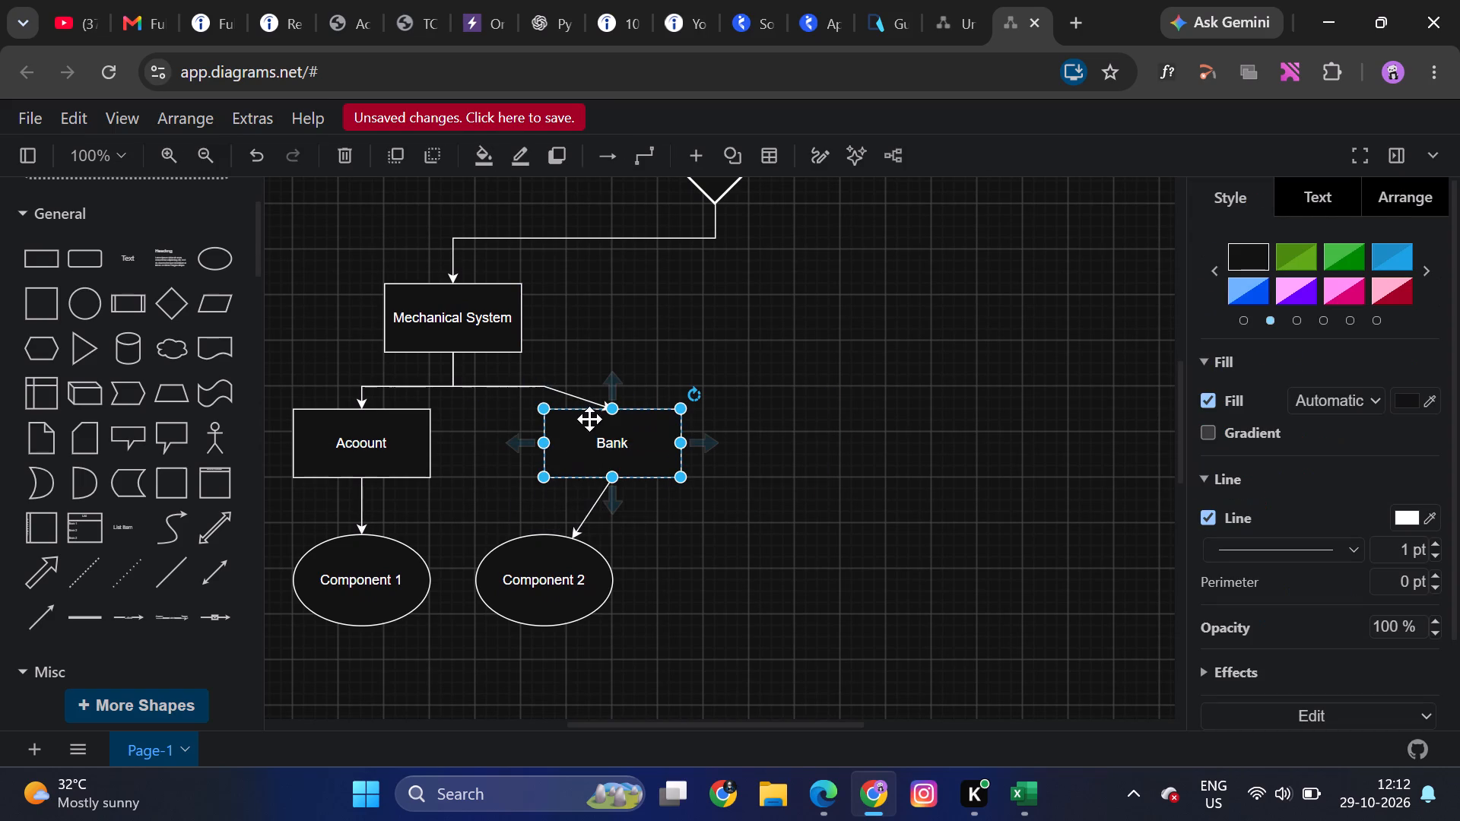
{"action": "left_click", "coordinate": [567, 392]}
{"action": "left_click_drag", "start_coordinate": [576, 395], "coordinate": [618, 385]}
Move the Component 2 ellipse to the lower right of the Bank box, leaving room for another ellipse beside it.
{"action": "left_click_drag", "start_coordinate": [531, 613], "coordinate": [562, 613]}
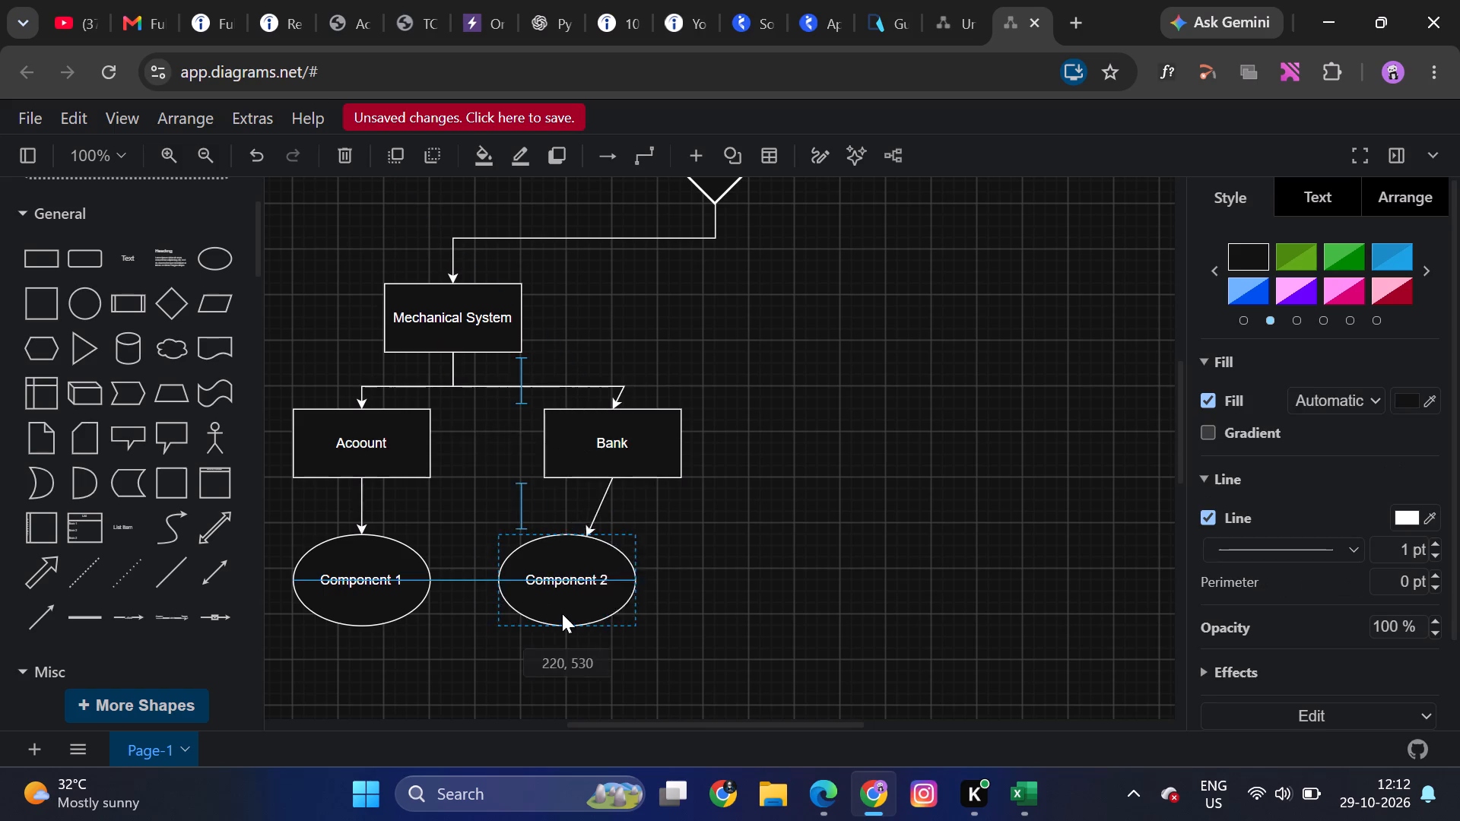
{"action": "left_click_drag", "start_coordinate": [562, 613], "coordinate": [715, 580]}
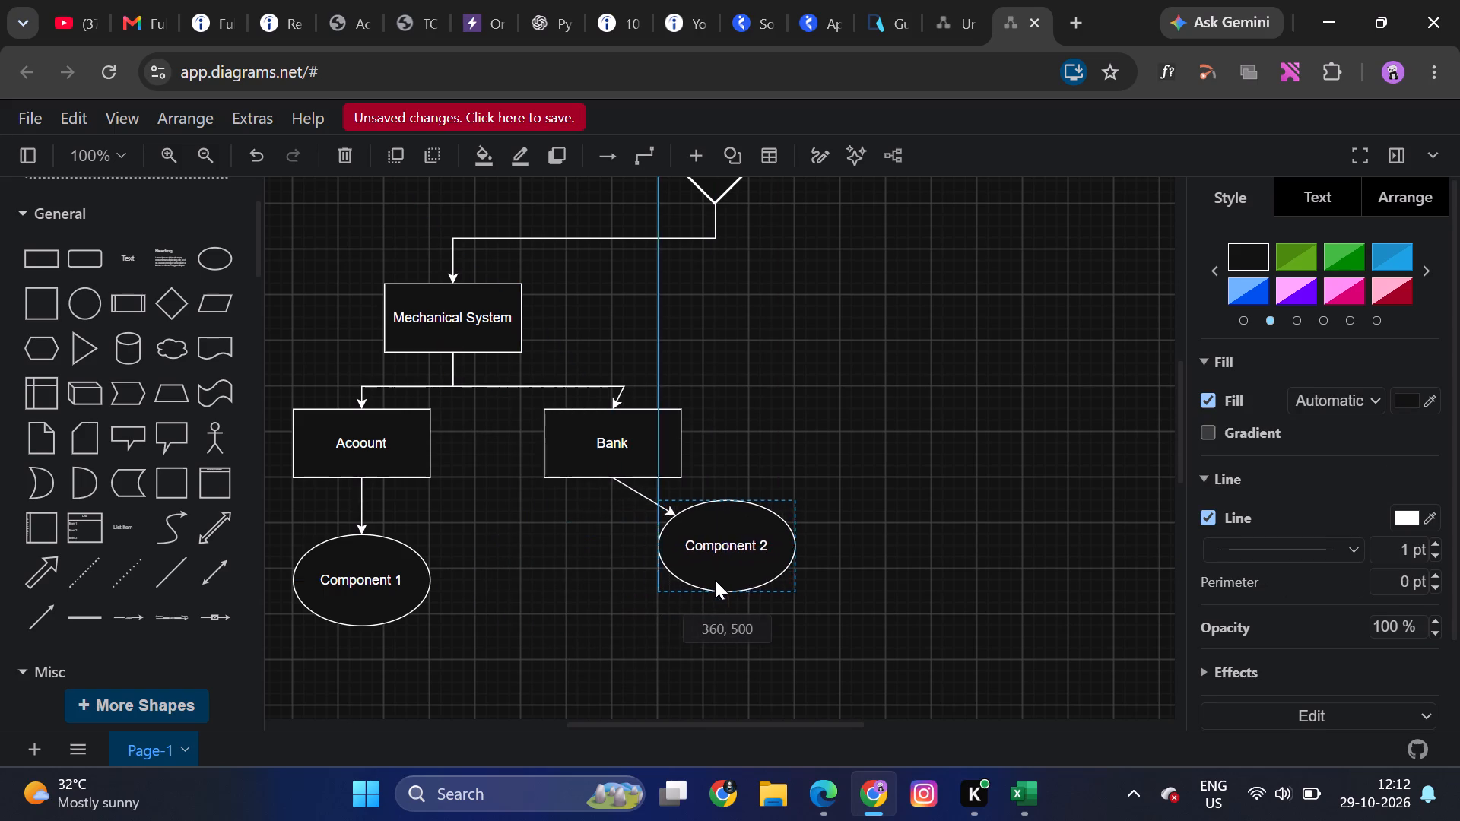
{"action": "left_click_drag", "start_coordinate": [715, 580], "coordinate": [719, 590]}
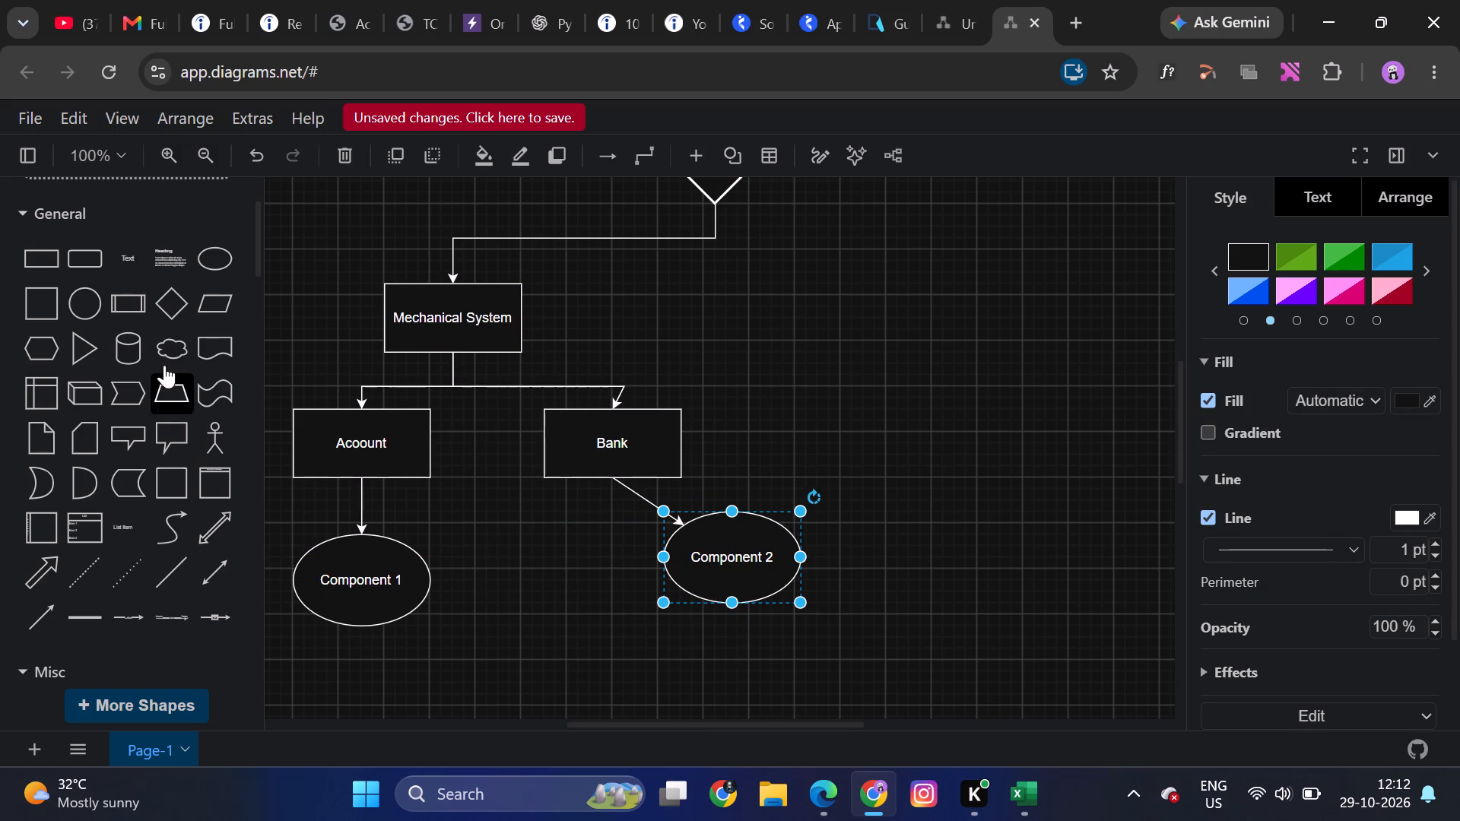
Add an ellipse labelled "Component 2" below the Bank box, to the left of the existing Component 2 ellipse.
{"action": "left_click", "coordinate": [214, 259]}
{"action": "left_click_drag", "start_coordinate": [732, 473], "coordinate": [624, 557]}
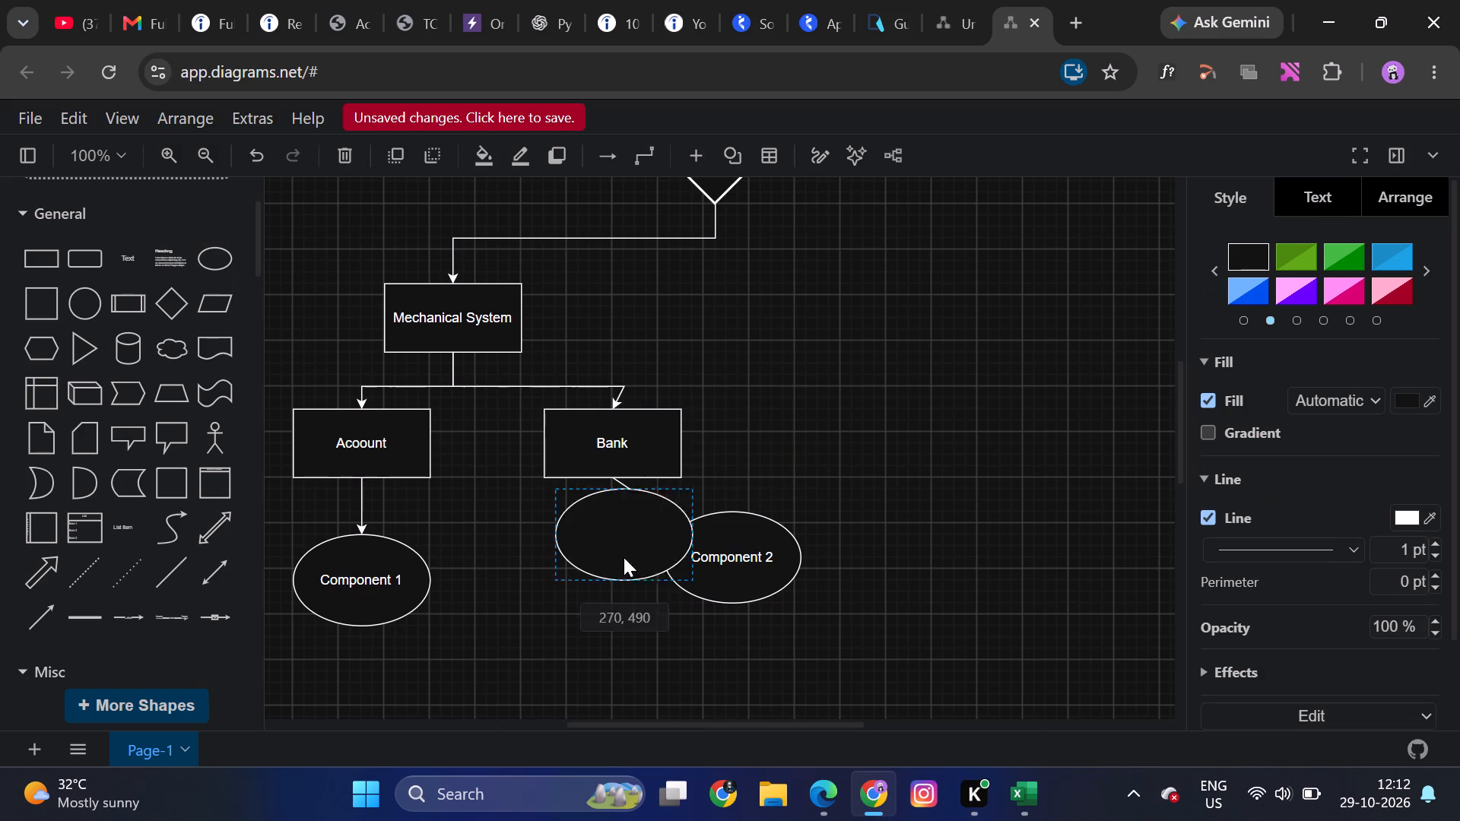
{"action": "left_click_drag", "start_coordinate": [624, 557], "coordinate": [569, 578]}
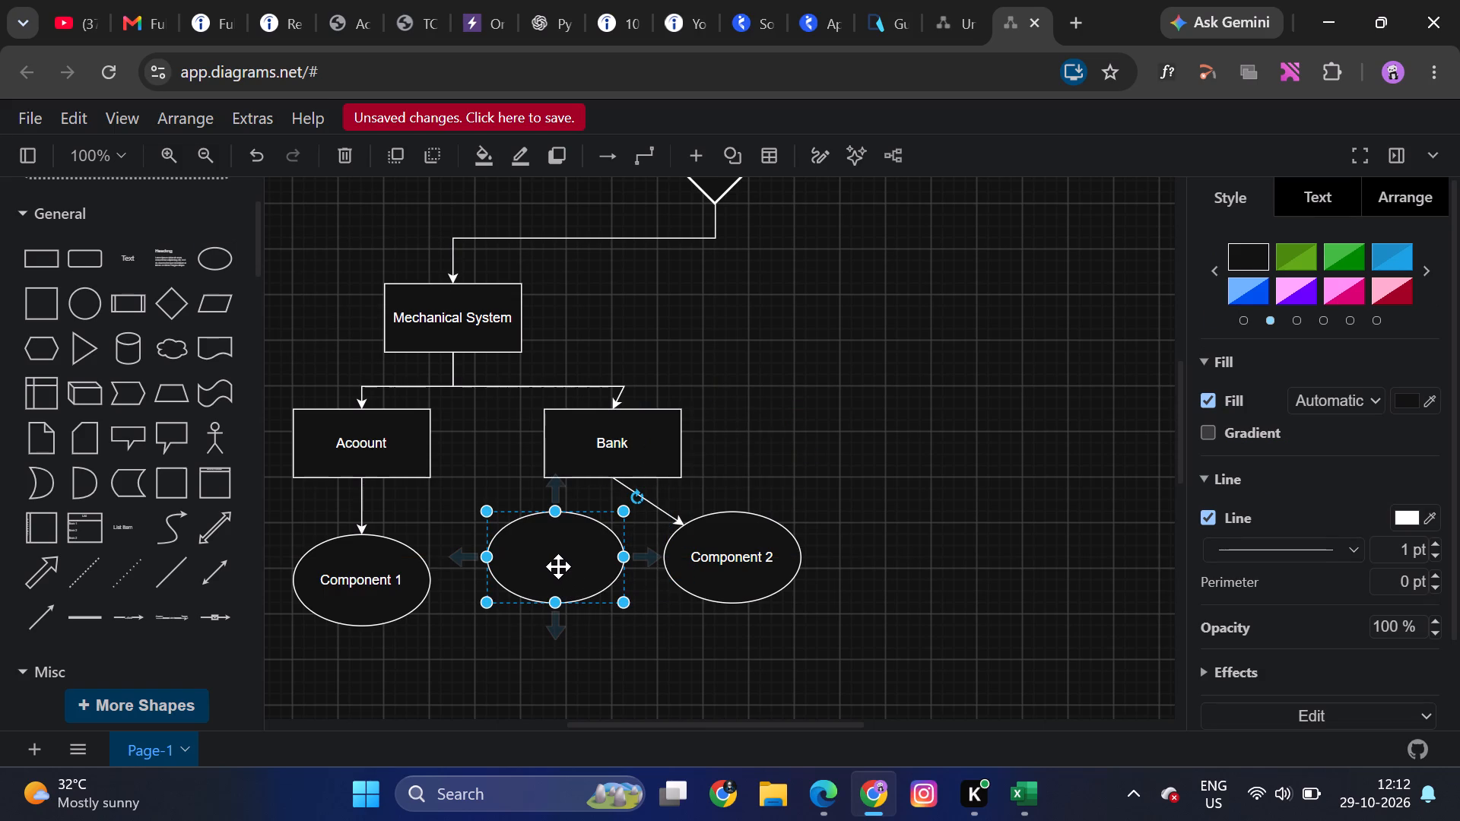
{"action": "double_click", "coordinate": [557, 566]}
{"action": "type", "text": "Component"}
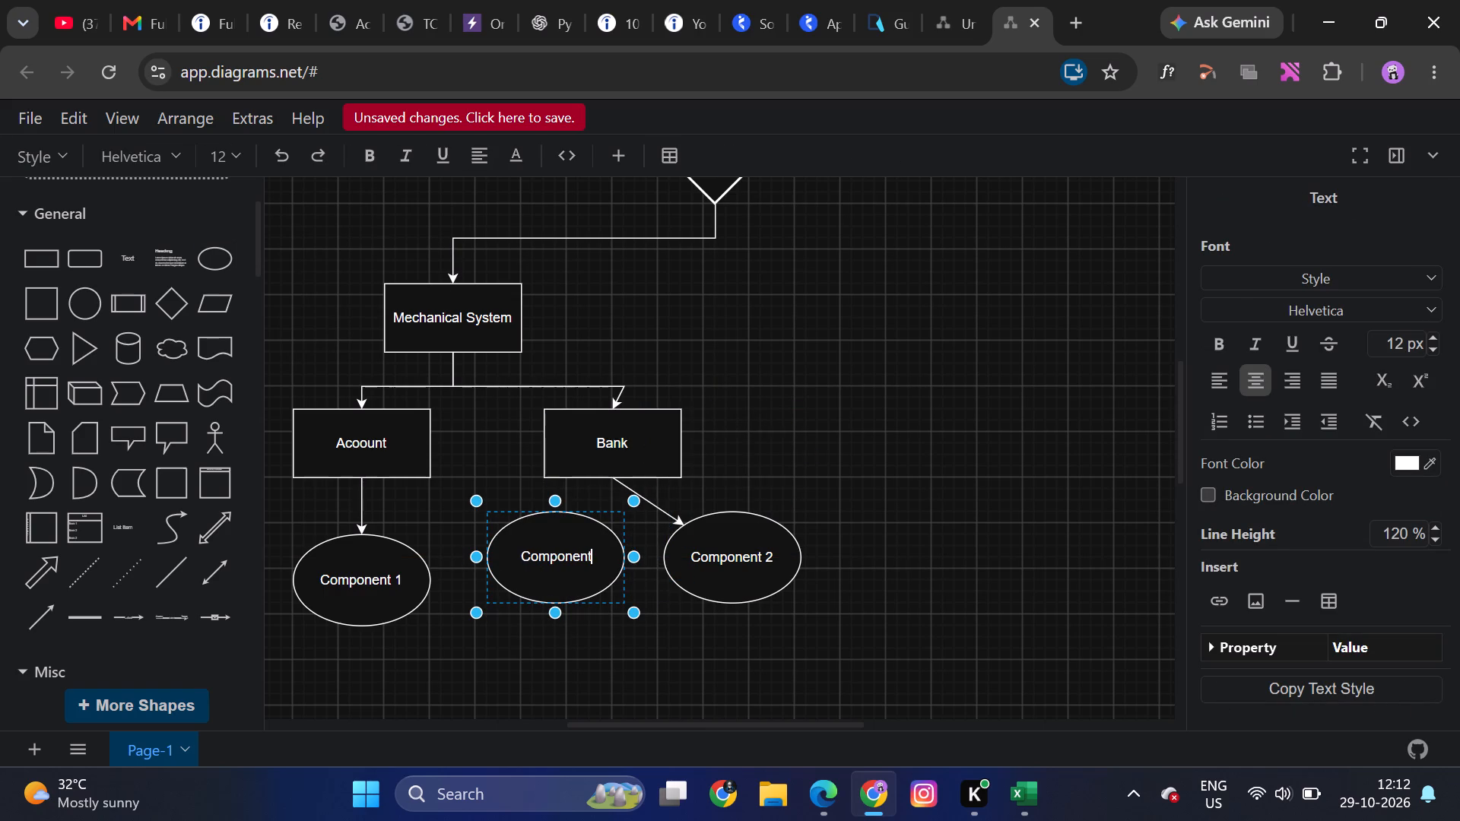
{"action": "key", "text": "space"}
{"action": "key", "text": "2"}
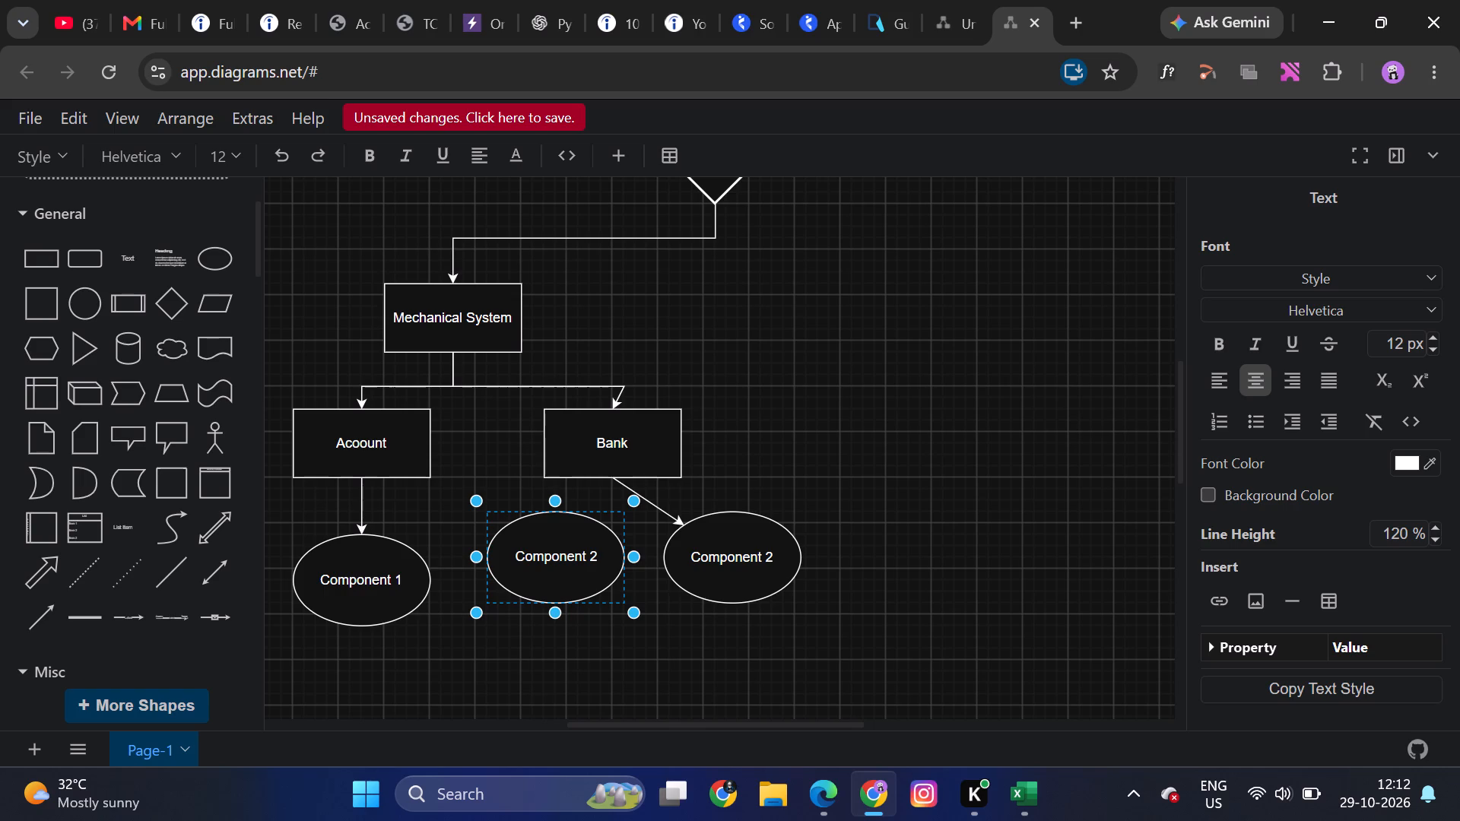
{"action": "left_click", "coordinate": [643, 502]}
Line up the two Component 2 ellipses on one lower level and shift the Bank box under its incoming arrow.
{"action": "left_click_drag", "start_coordinate": [584, 540], "coordinate": [585, 567]}
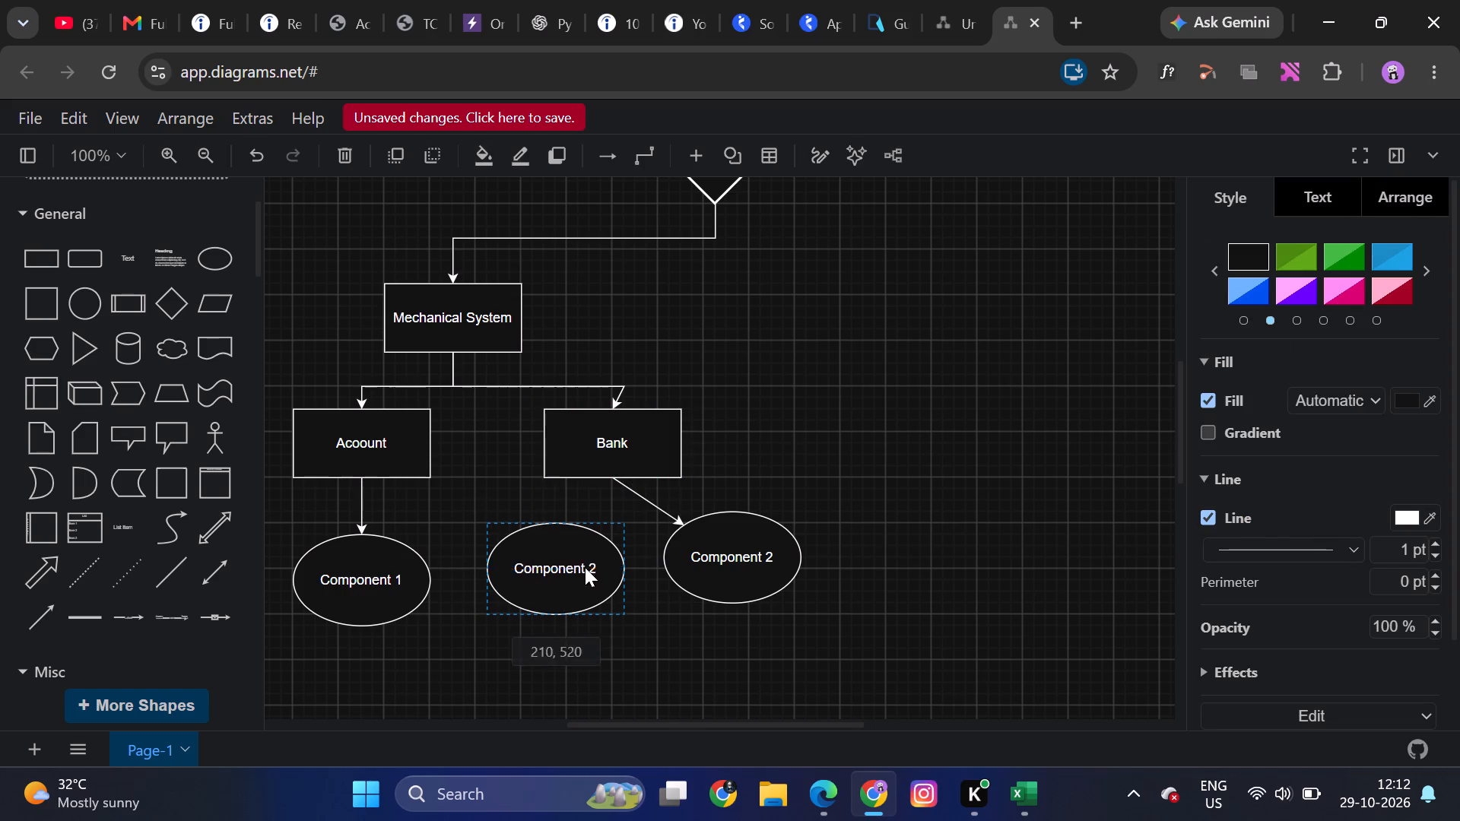
{"action": "left_click_drag", "start_coordinate": [585, 567], "coordinate": [586, 576]}
{"action": "left_click_drag", "start_coordinate": [725, 563], "coordinate": [728, 598]}
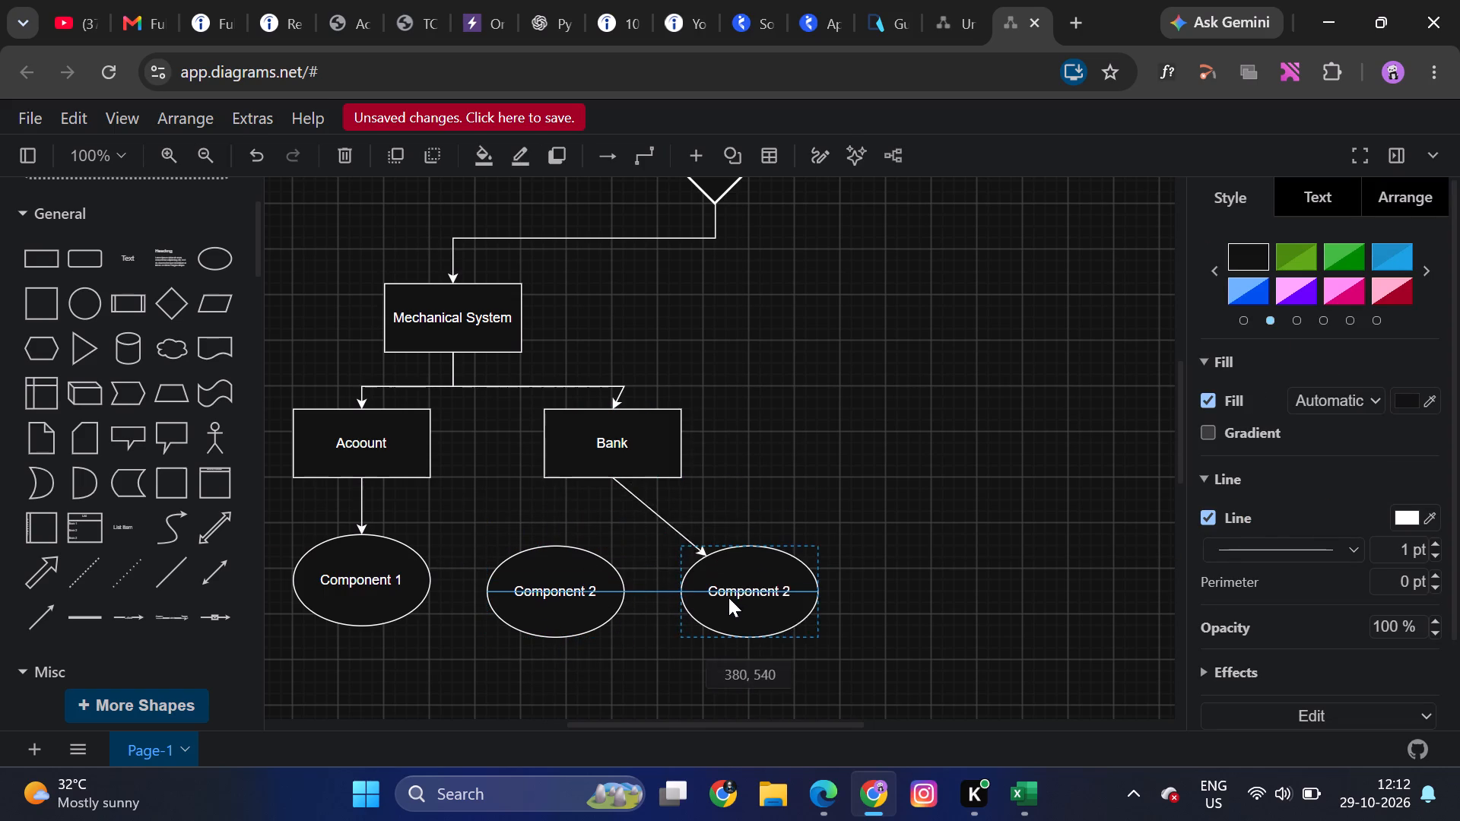
{"action": "left_click_drag", "start_coordinate": [728, 598], "coordinate": [716, 598]}
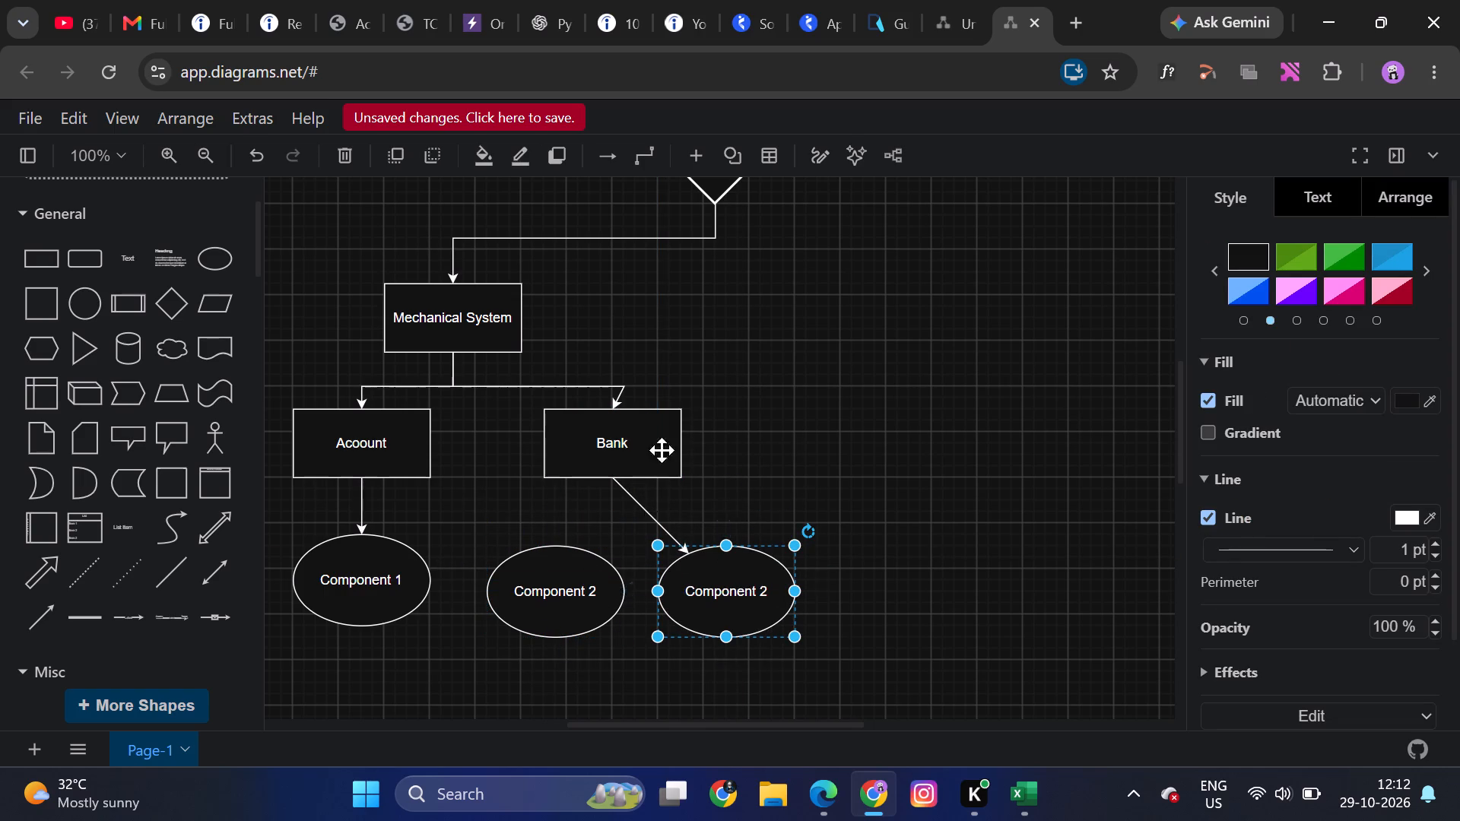
{"action": "left_click_drag", "start_coordinate": [662, 448], "coordinate": [676, 446]}
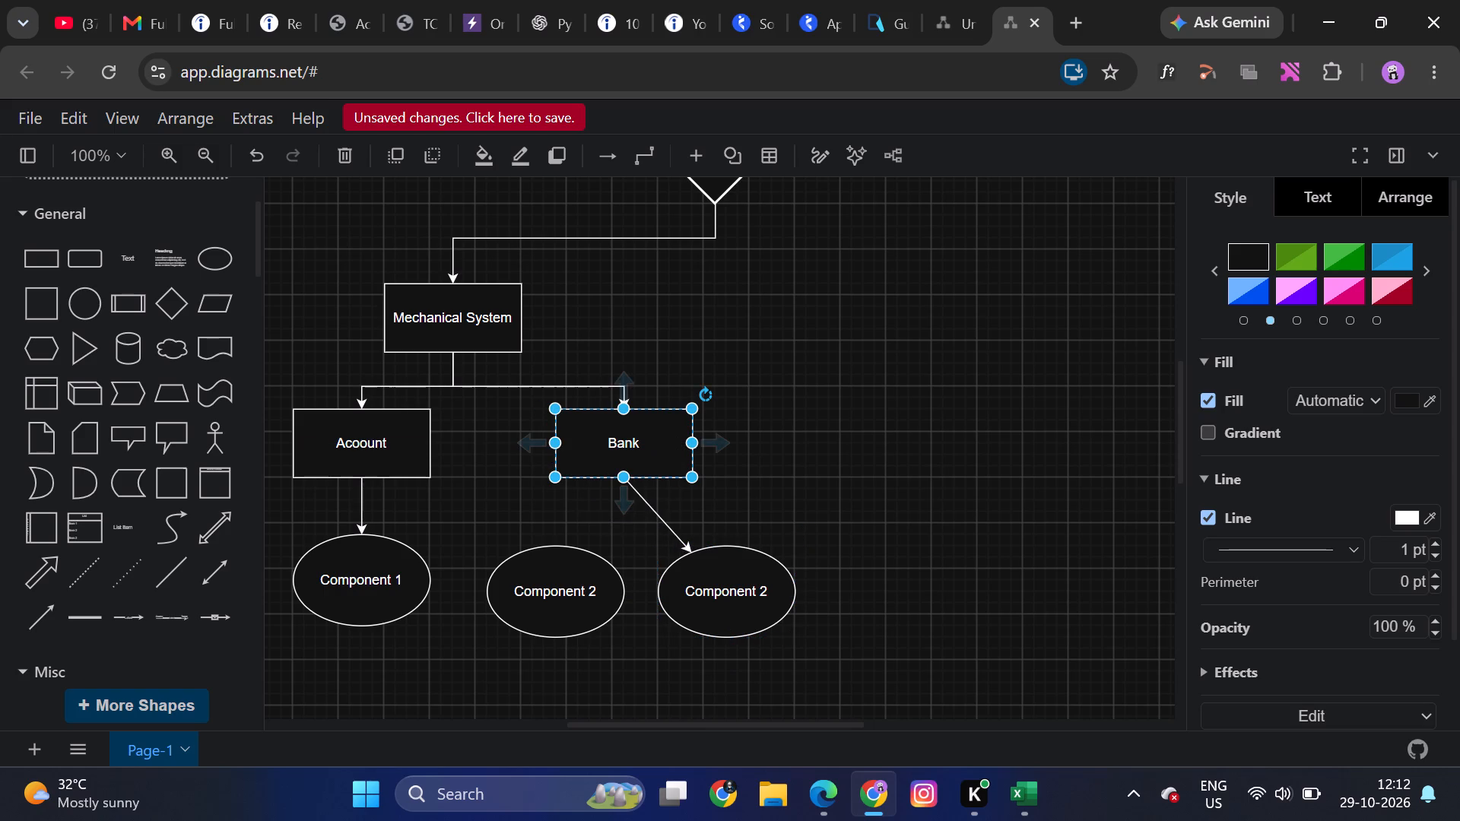
Reroute the arrow from the Bank box to the right Component 2 ellipse with right-angled bends, ending at the ellipse's top.
{"action": "left_click", "coordinate": [654, 512]}
{"action": "left_click_drag", "start_coordinate": [654, 512], "coordinate": [626, 514]}
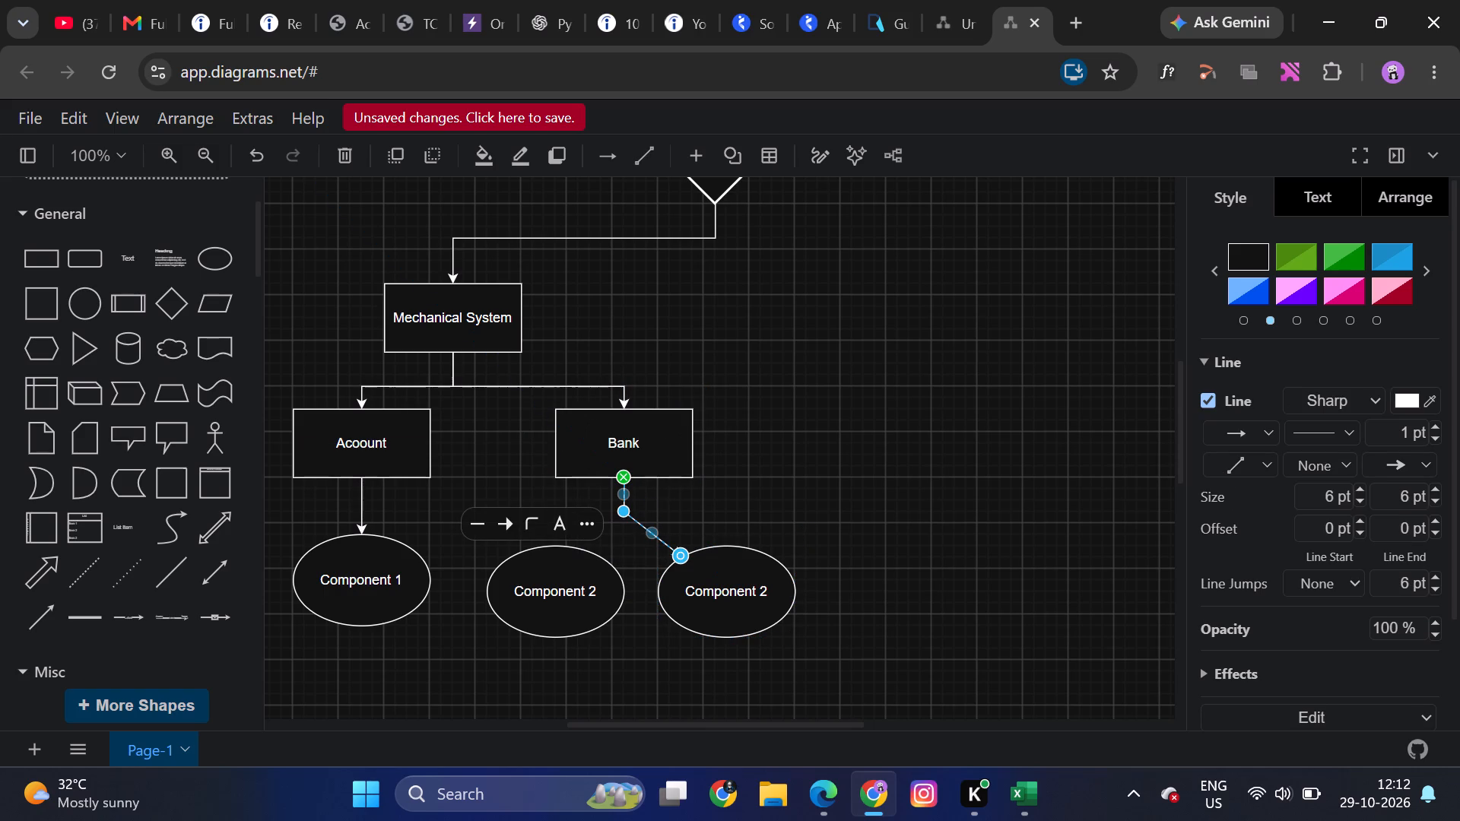
{"action": "left_click_drag", "start_coordinate": [655, 531], "coordinate": [720, 504]}
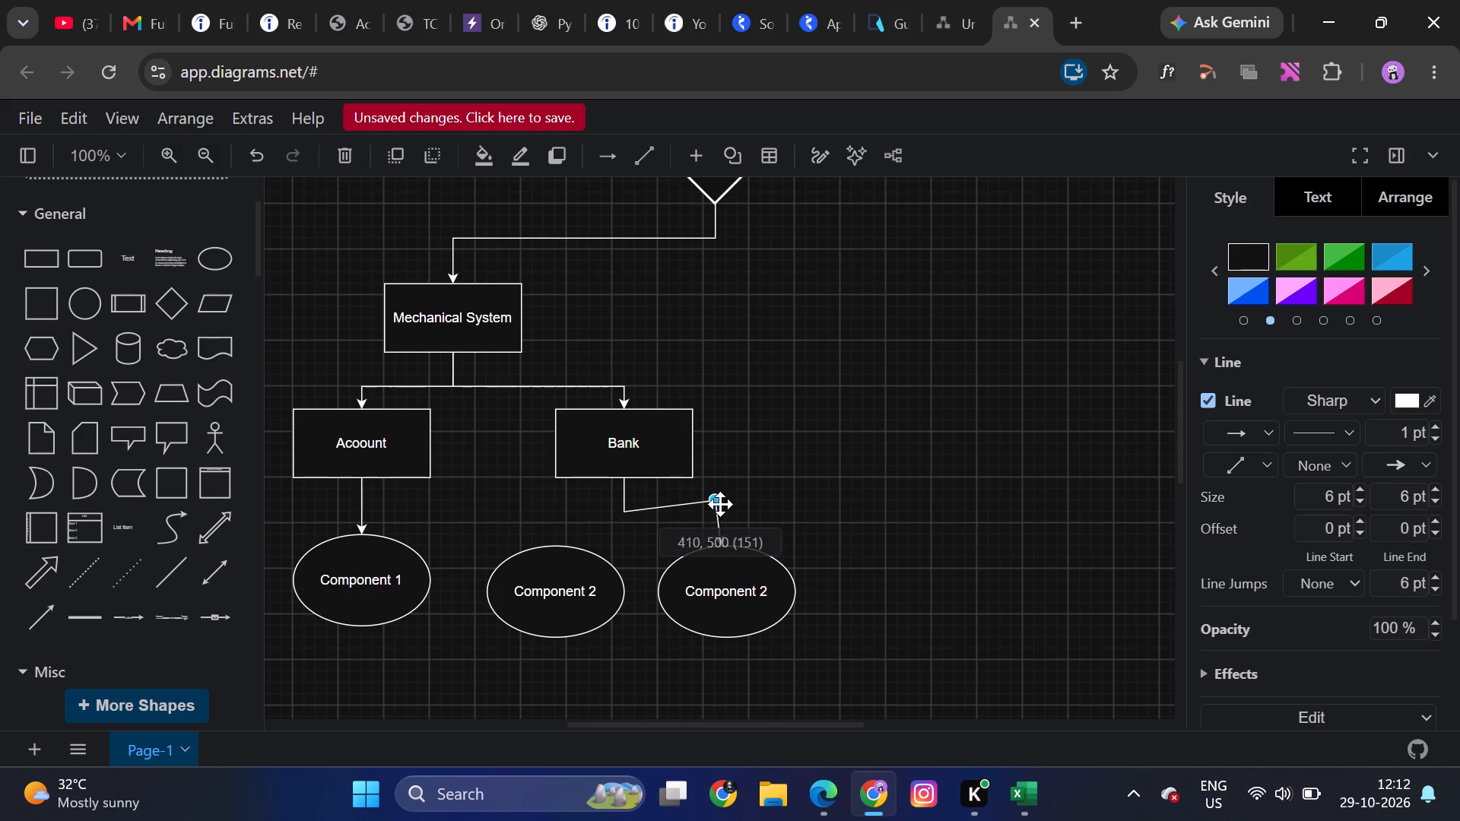
{"action": "left_click_drag", "start_coordinate": [720, 504], "coordinate": [729, 513]}
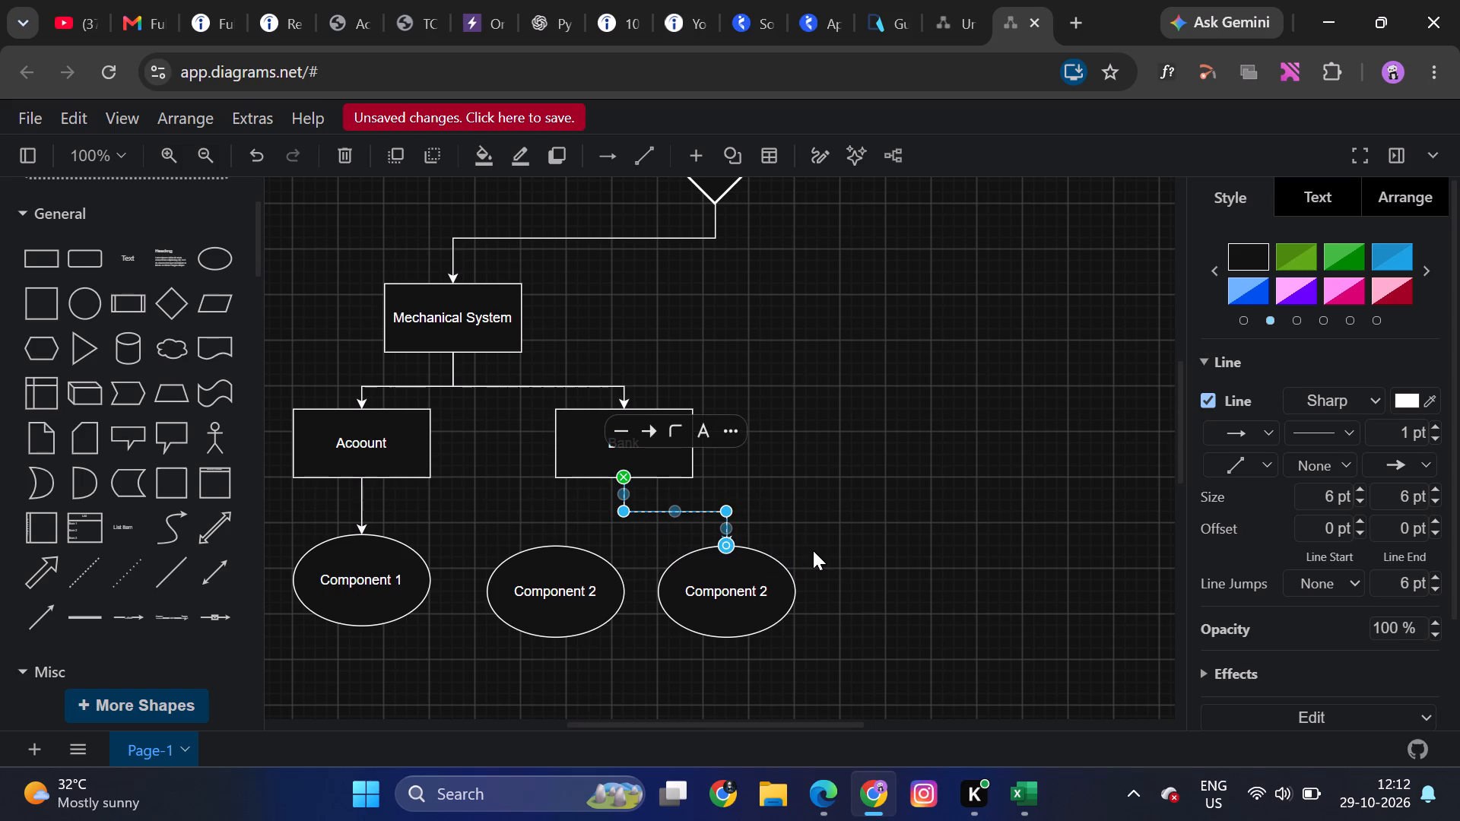
{"action": "left_click", "coordinate": [813, 550]}
Connect the bottom of the Bank box to the top of the left Component 2 ellipse with a right-angled directional arrow.
{"action": "left_click", "coordinate": [44, 594]}
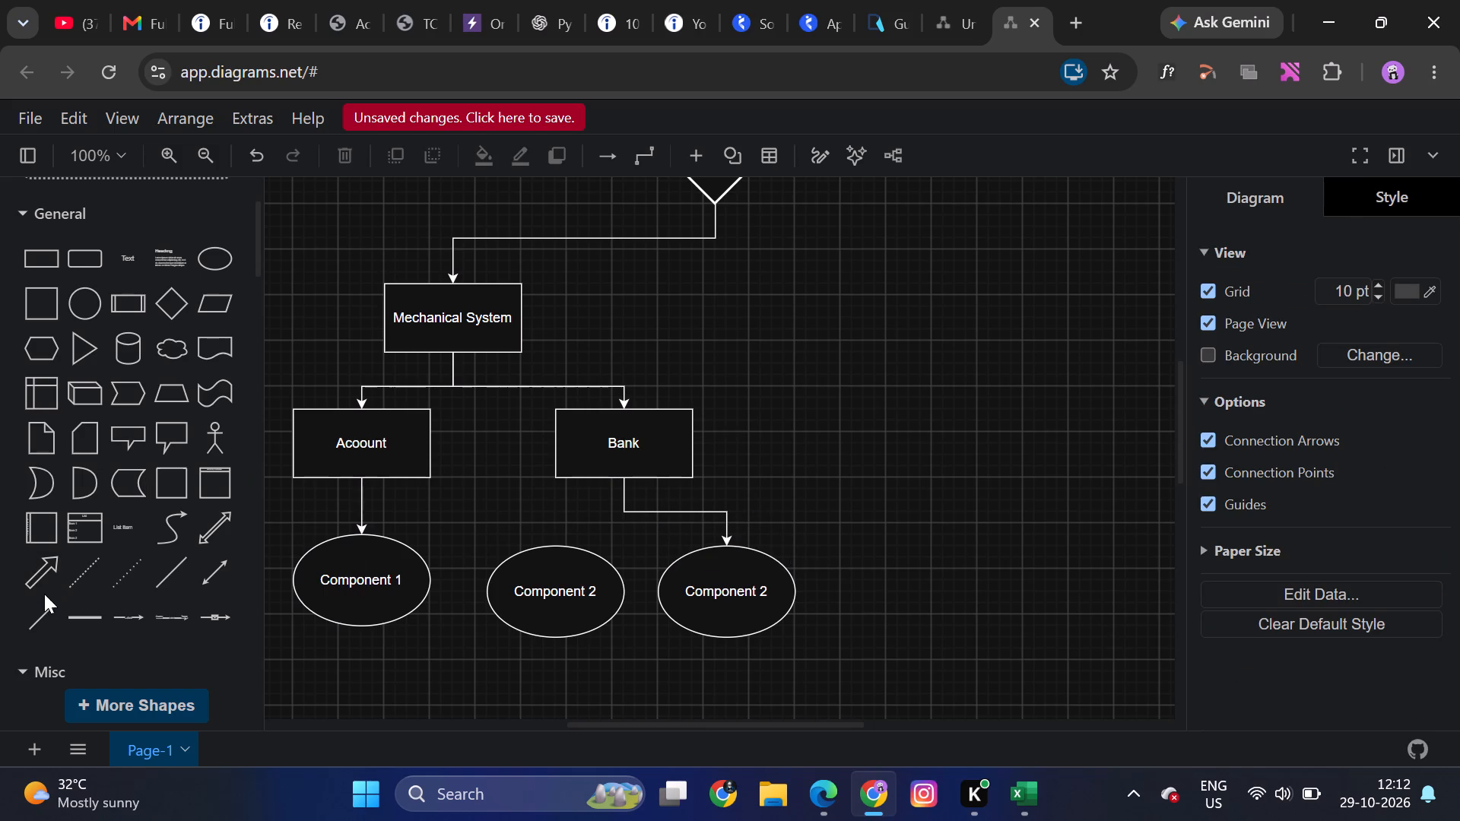
{"action": "left_click", "coordinate": [30, 620]}
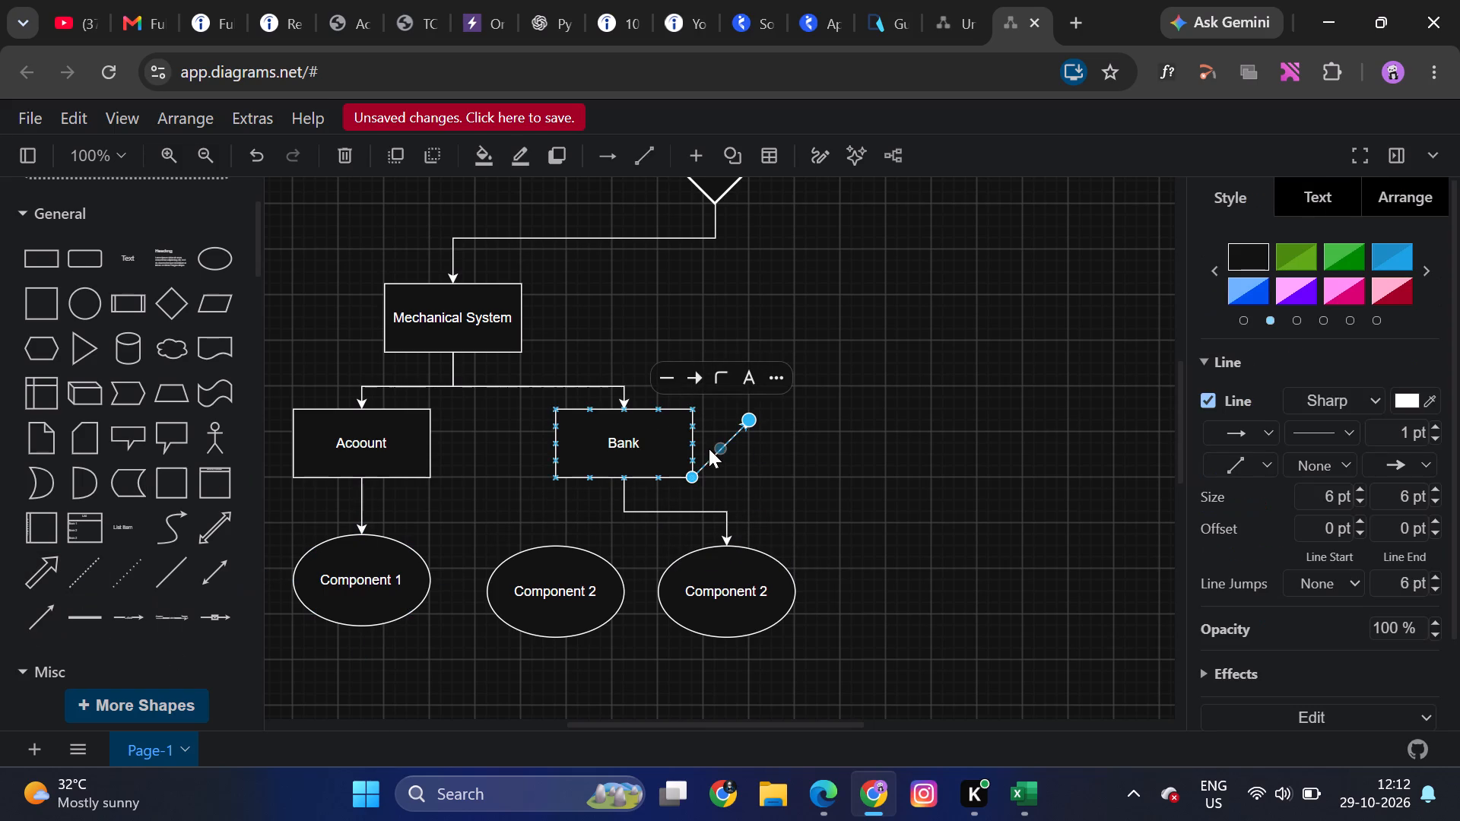
{"action": "left_click_drag", "start_coordinate": [698, 476], "coordinate": [622, 478]}
{"action": "left_click_drag", "start_coordinate": [745, 420], "coordinate": [766, 472]}
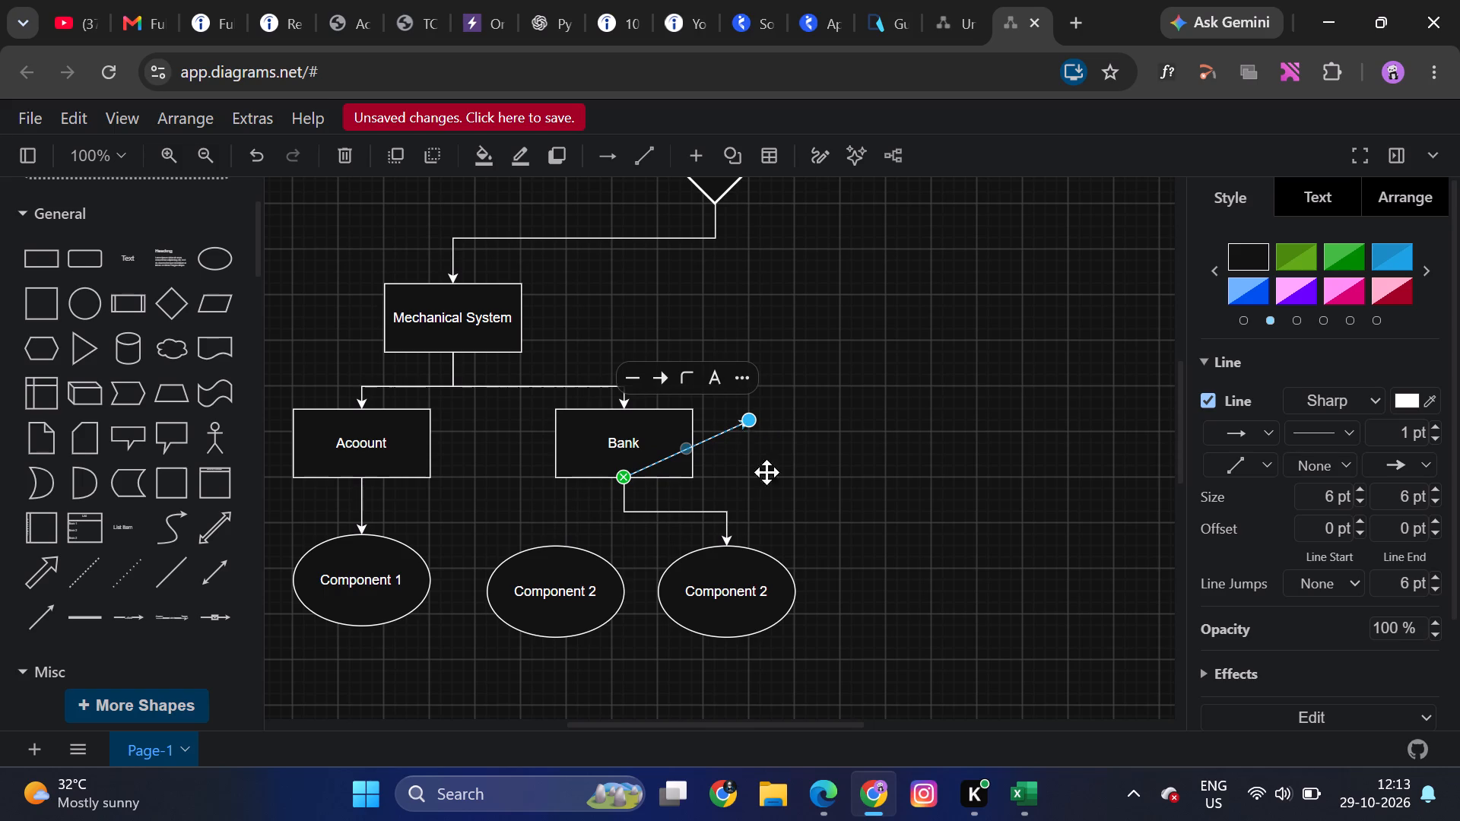
{"action": "left_click_drag", "start_coordinate": [766, 472], "coordinate": [557, 542]}
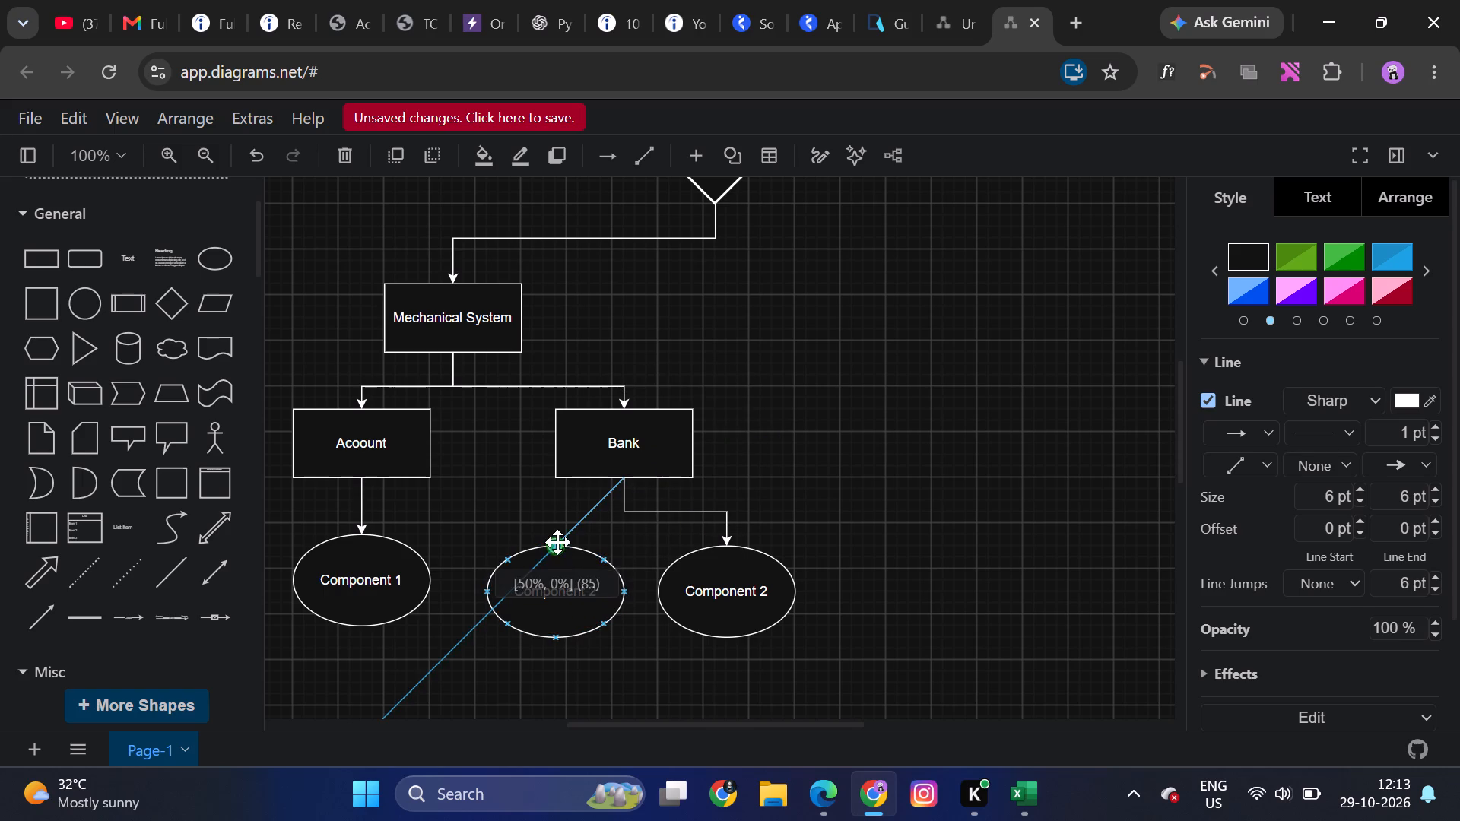
{"action": "left_click_drag", "start_coordinate": [557, 542], "coordinate": [559, 542]}
{"action": "left_click_drag", "start_coordinate": [590, 506], "coordinate": [635, 506]}
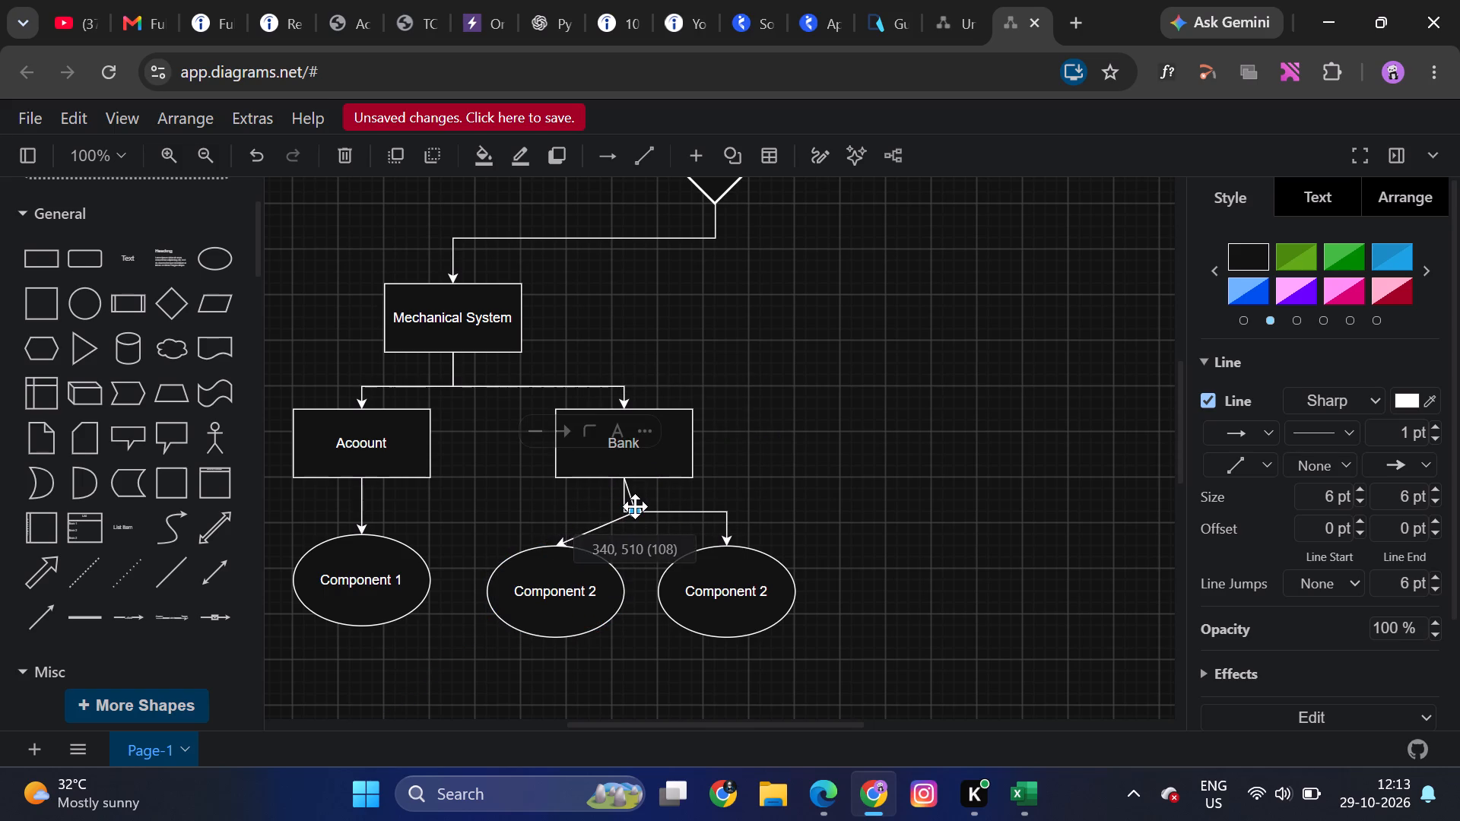
{"action": "left_click_drag", "start_coordinate": [635, 506], "coordinate": [624, 510]}
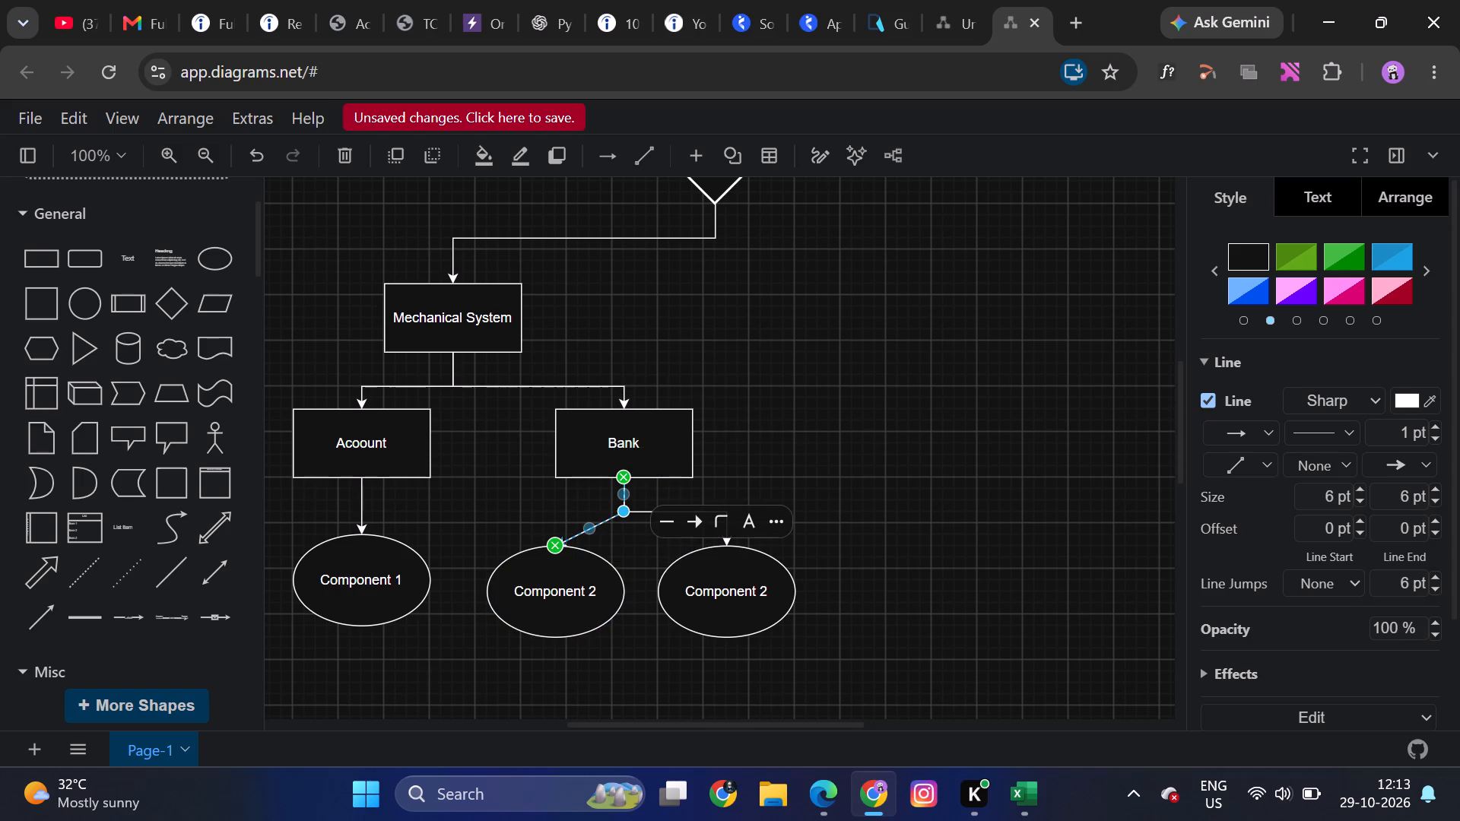
{"action": "left_click_drag", "start_coordinate": [588, 528], "coordinate": [557, 509]}
{"action": "left_click", "coordinate": [829, 520]}
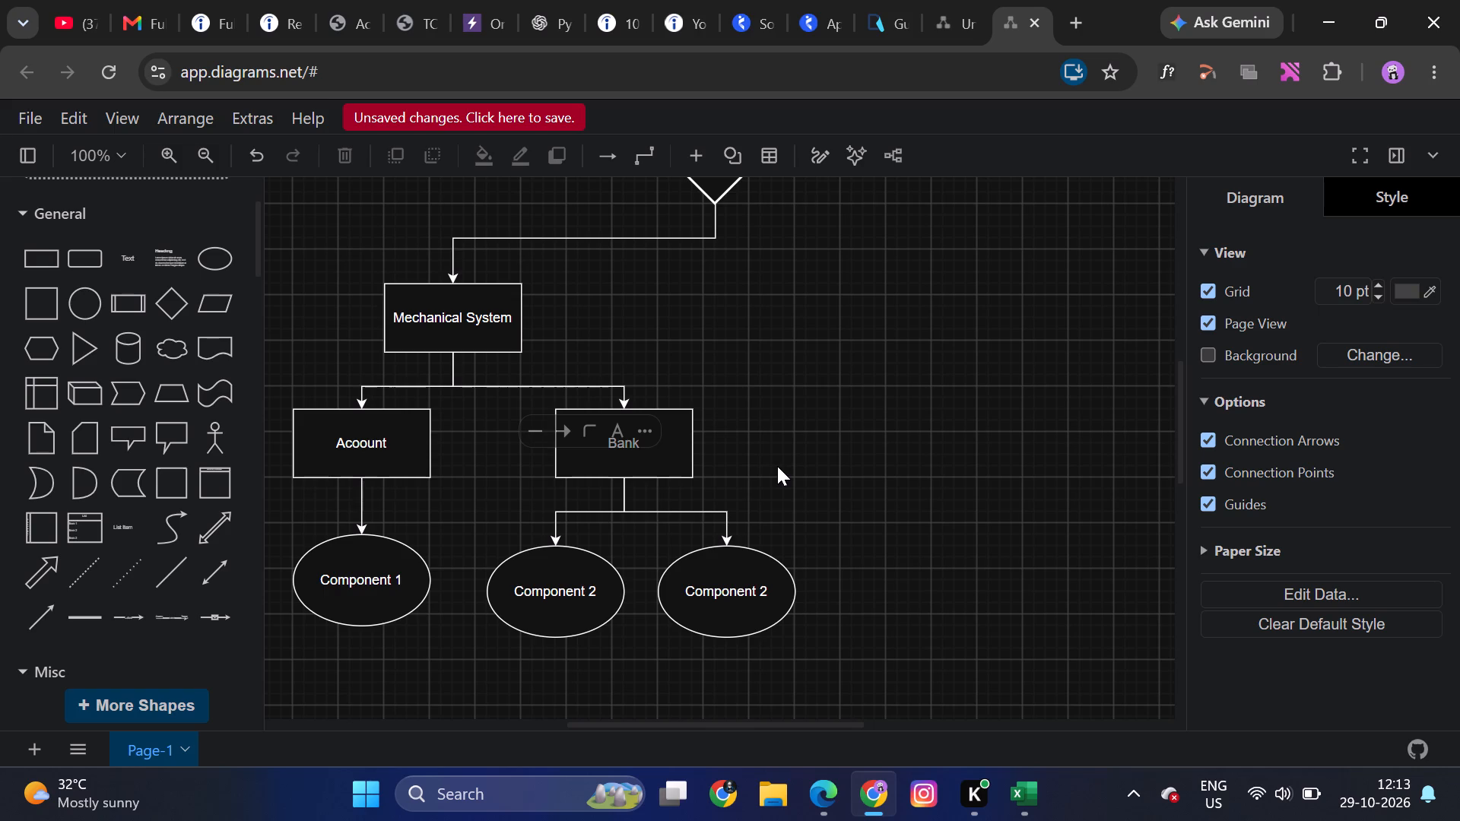
Move the Component 1 ellipse to the lower left of the Acoount box, level with the Component 2 ellipses.
{"action": "scroll", "coordinate": [640, 477], "scroll_direction": "right", "scroll_amount": 2}
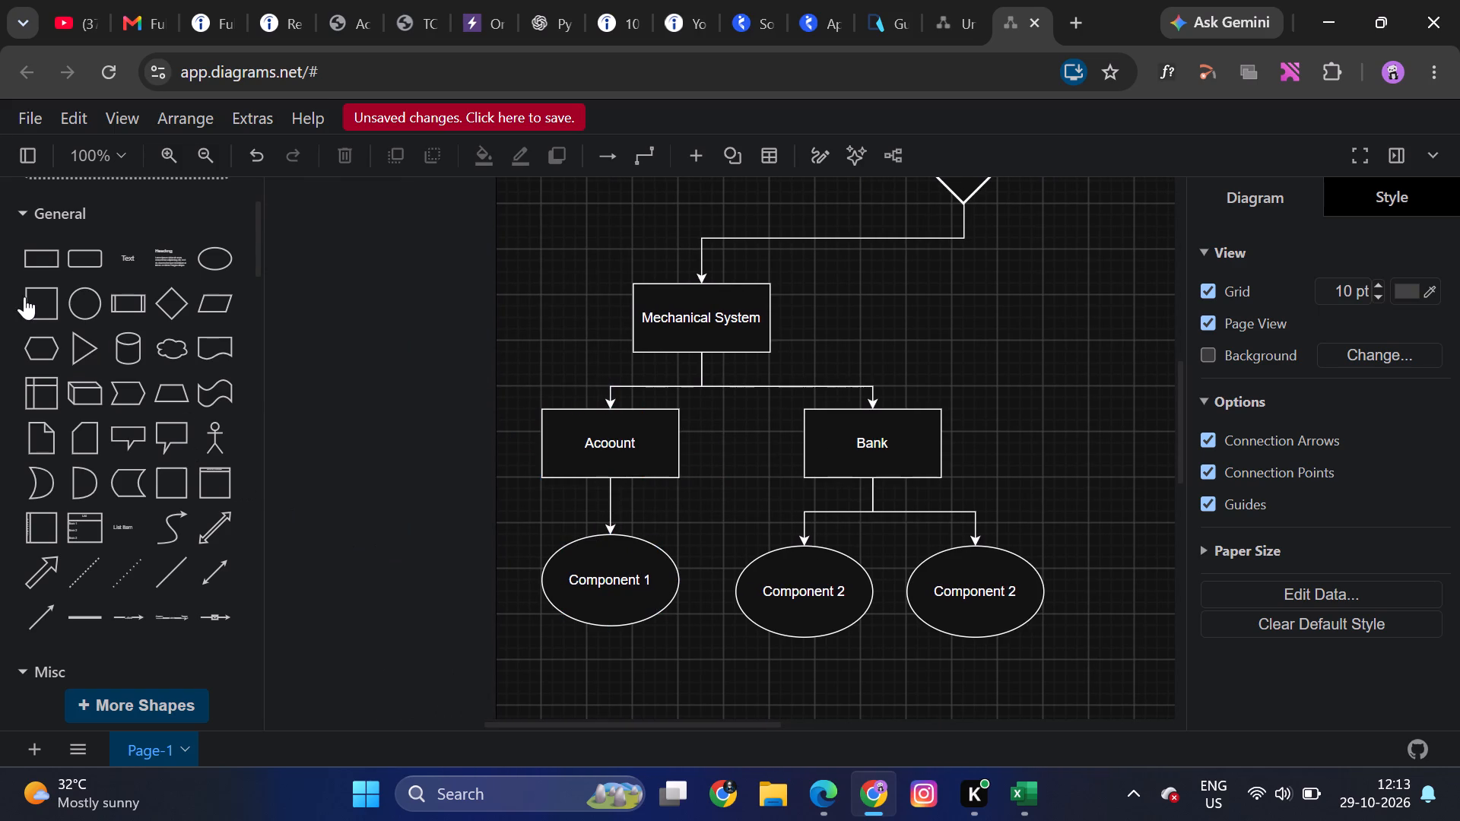
{"action": "left_click_drag", "start_coordinate": [607, 574], "coordinate": [494, 570]}
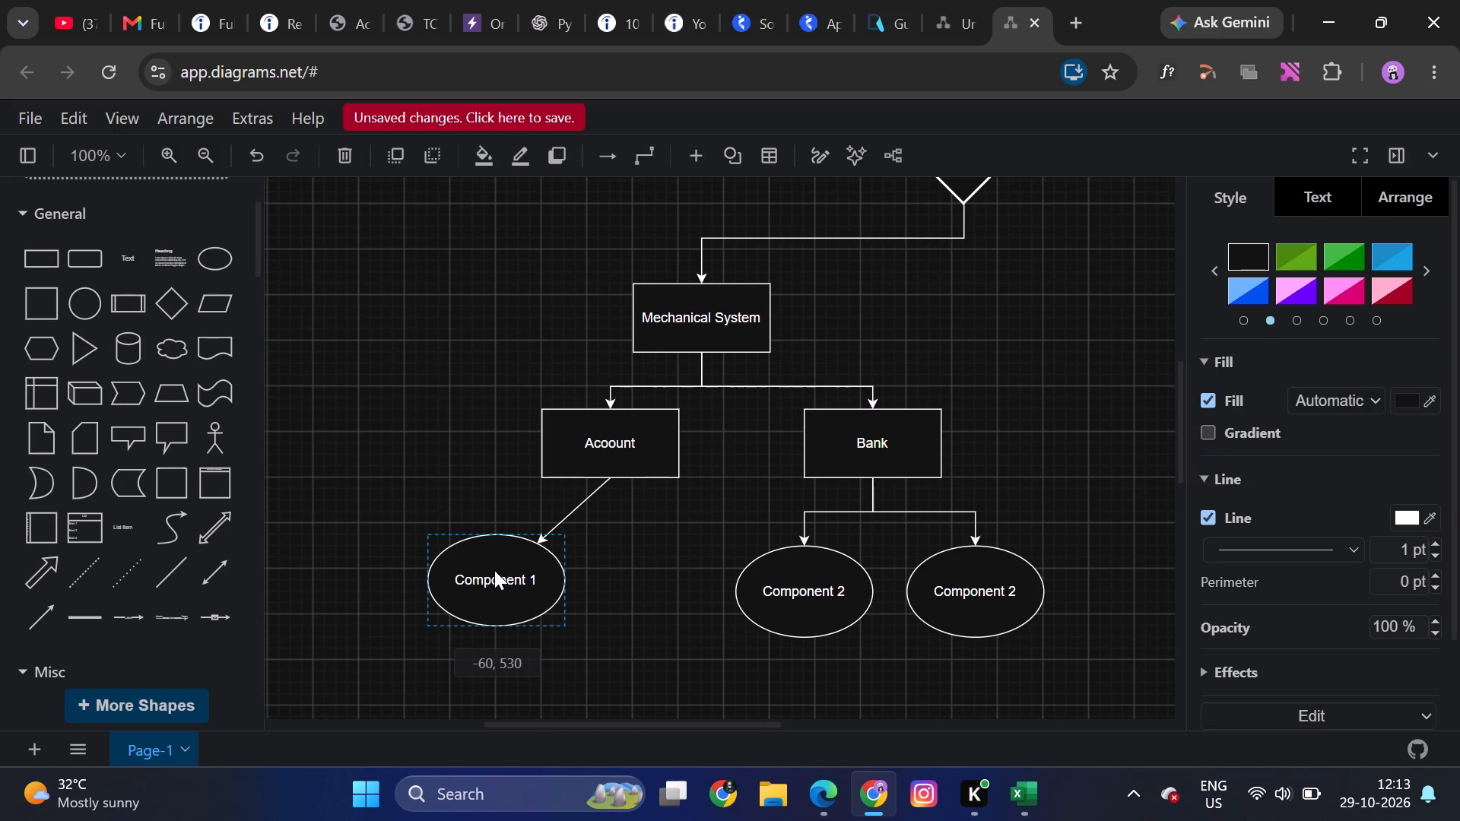
{"action": "left_click_drag", "start_coordinate": [494, 570], "coordinate": [448, 587]}
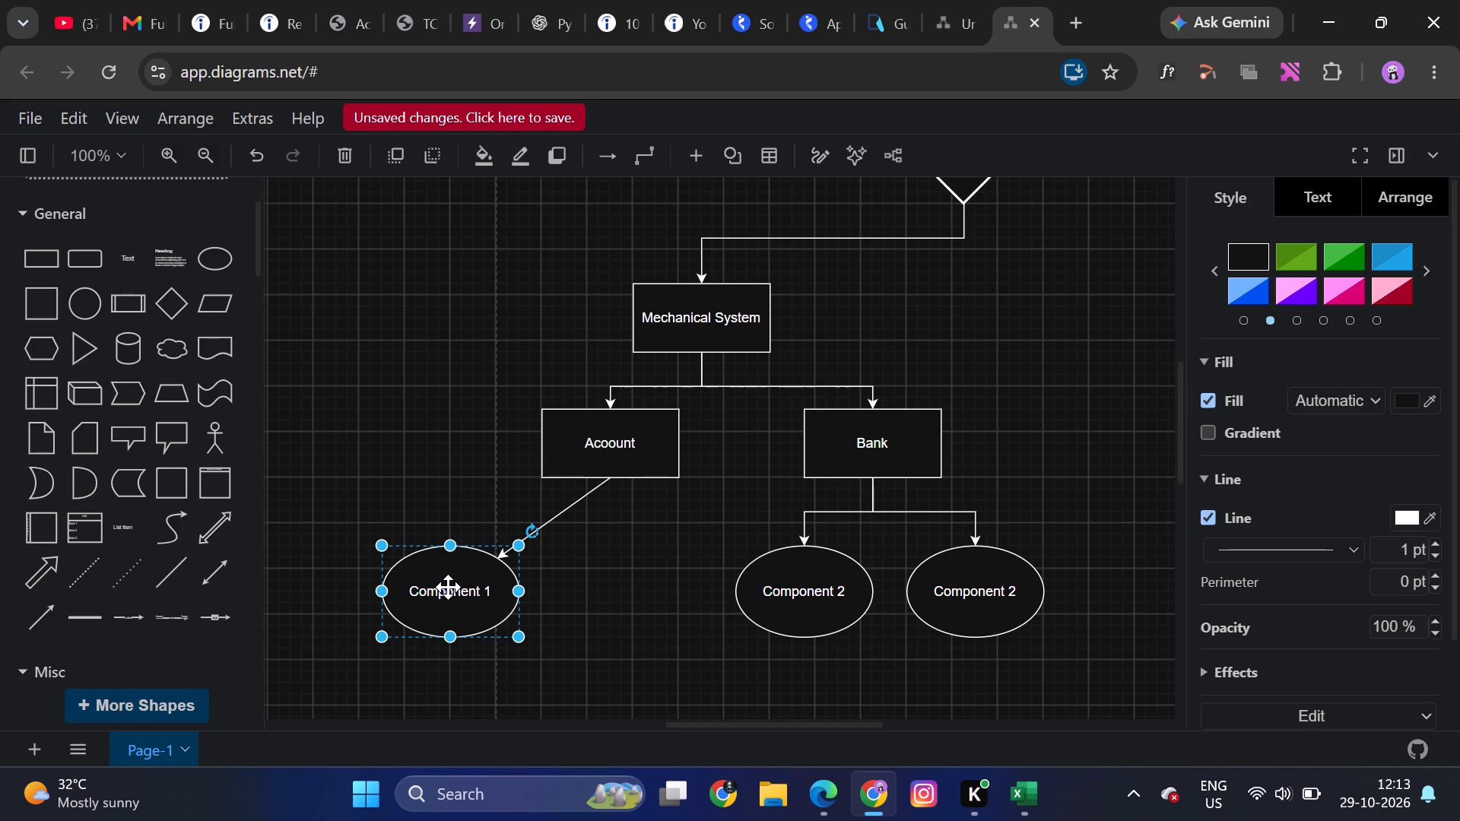
Add an unlabelled ellipse between Component 1 and the left Component 2 ellipse, level with them.
{"action": "left_click", "coordinate": [205, 265]}
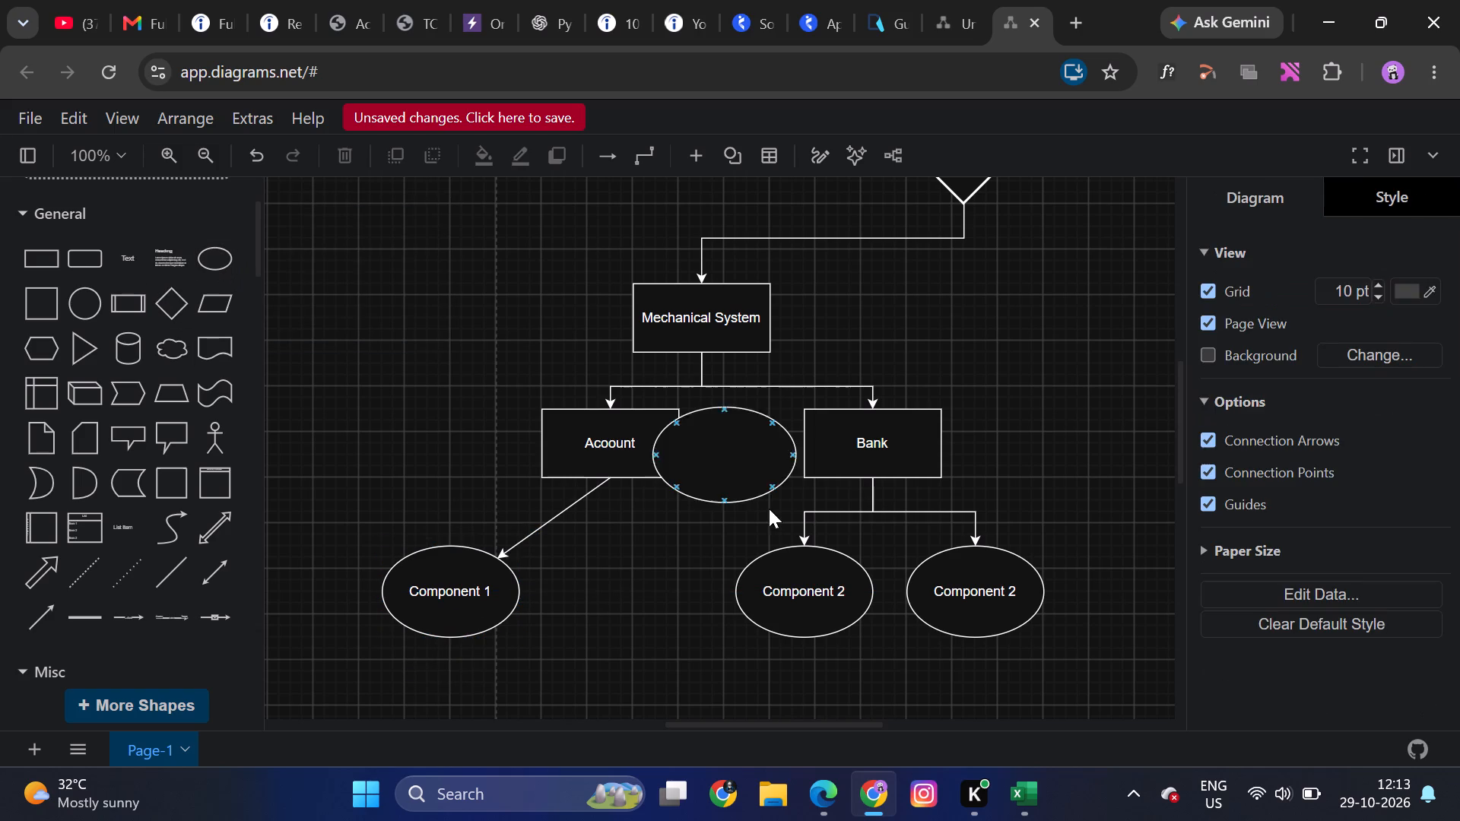
{"action": "left_click_drag", "start_coordinate": [742, 473], "coordinate": [672, 604]}
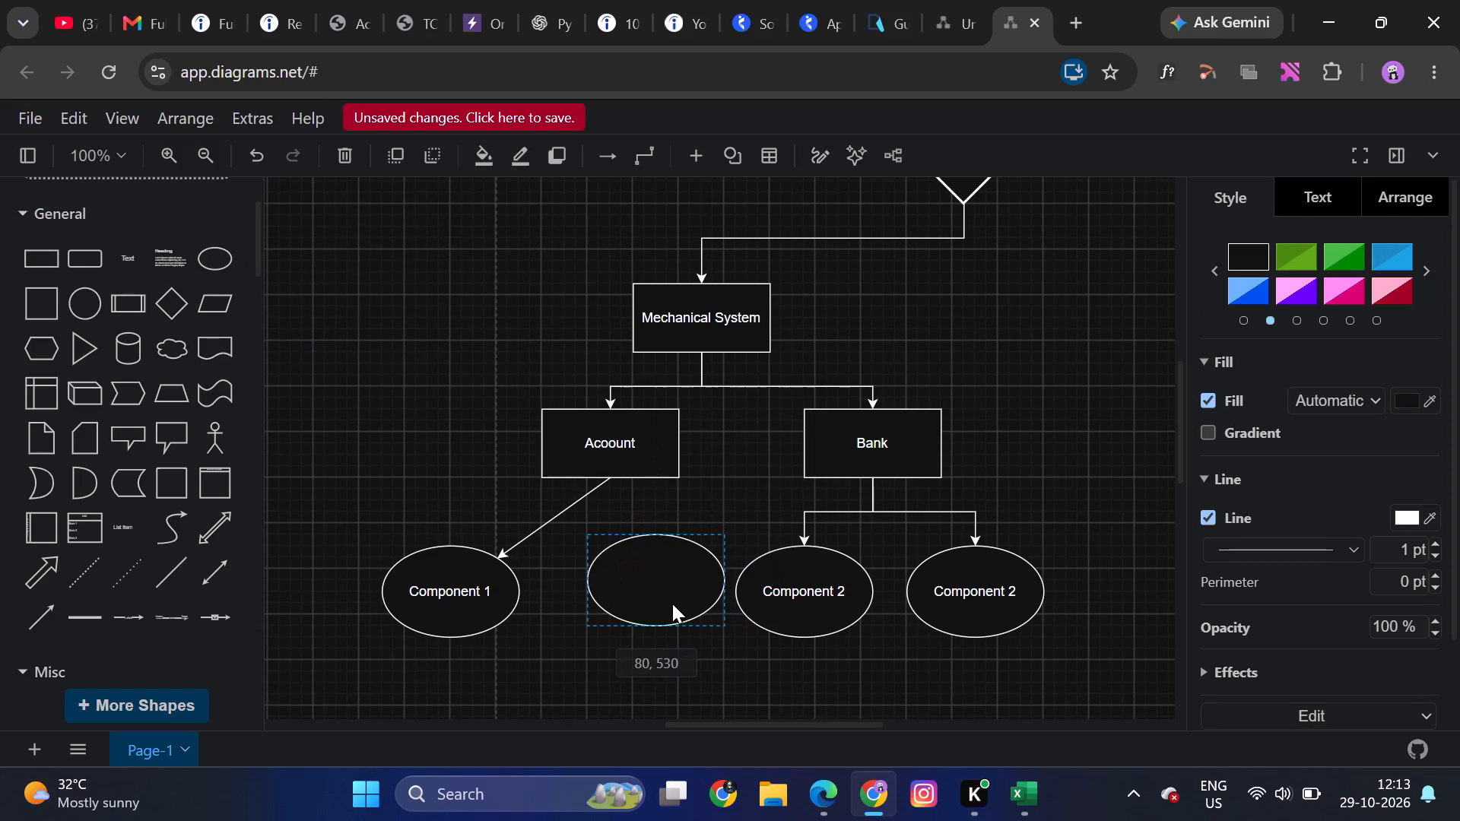
{"action": "left_click_drag", "start_coordinate": [672, 604], "coordinate": [652, 607]}
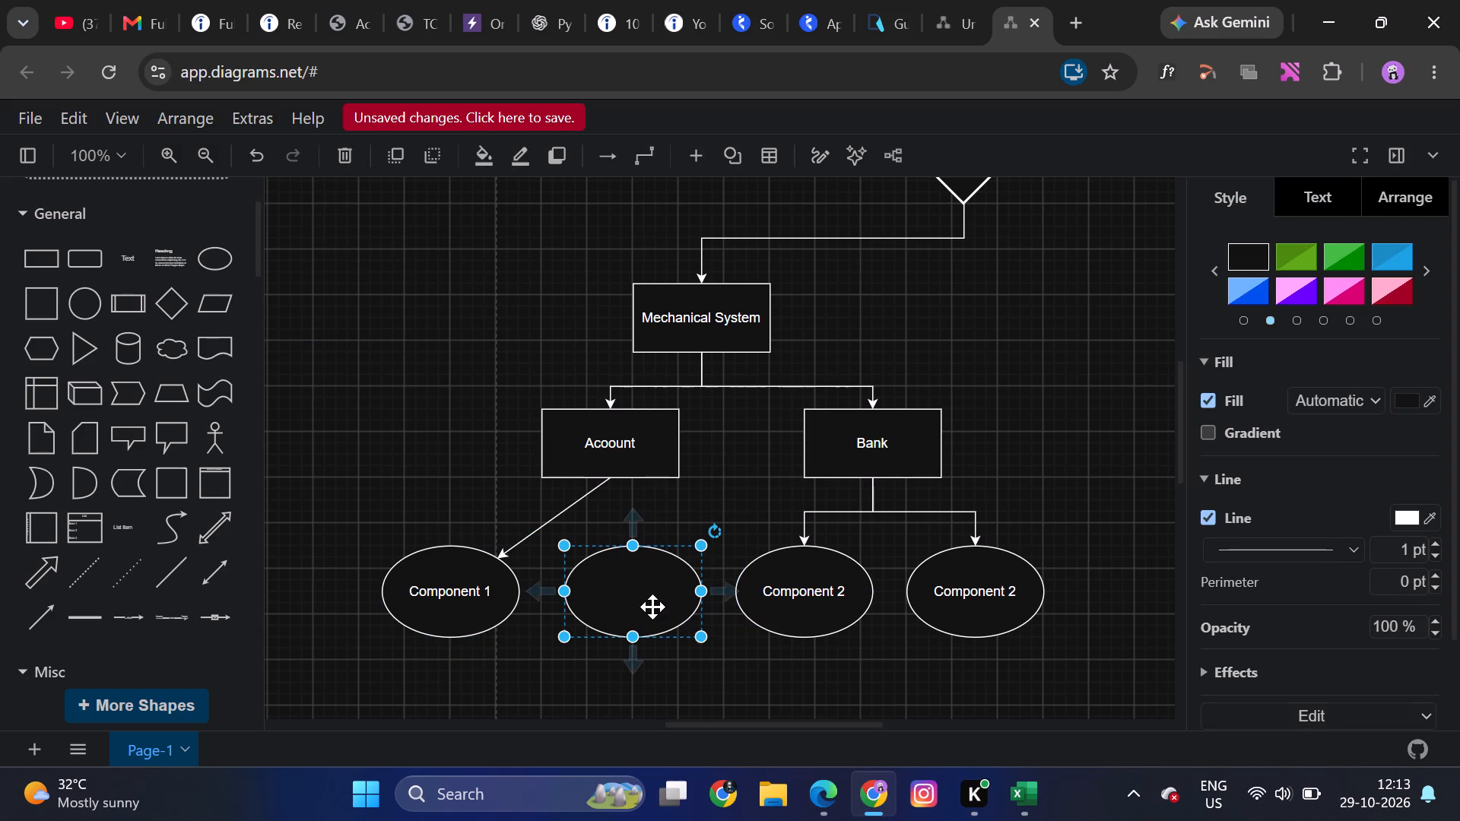
Centre the Acoount box above Component 1 and the empty ellipse, and square off its incoming arrow from Mechanical System.
{"action": "left_click_drag", "start_coordinate": [640, 451], "coordinate": [614, 451]}
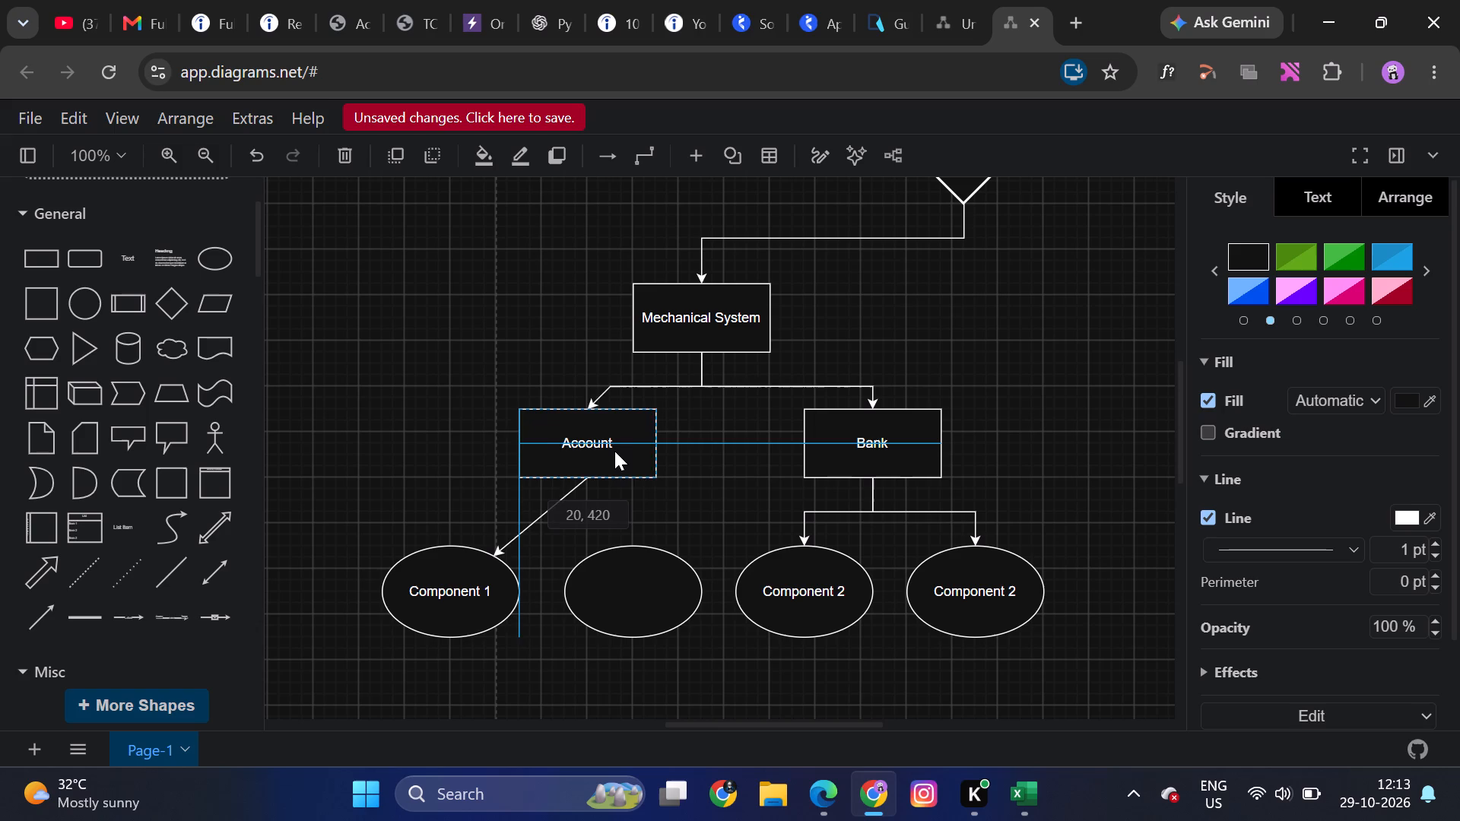
{"action": "left_click_drag", "start_coordinate": [614, 451], "coordinate": [574, 452]}
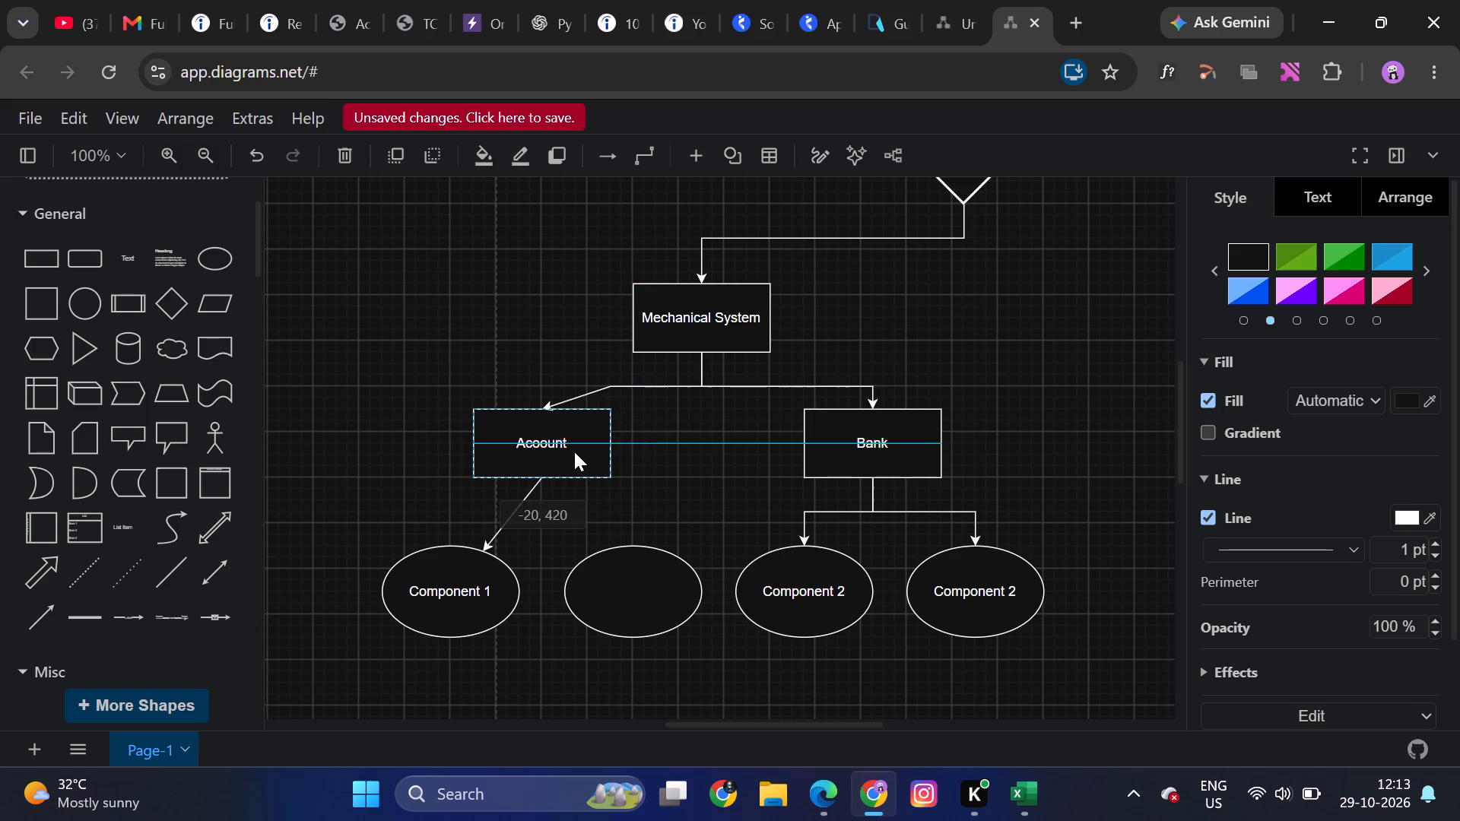
{"action": "left_click", "coordinate": [571, 399]}
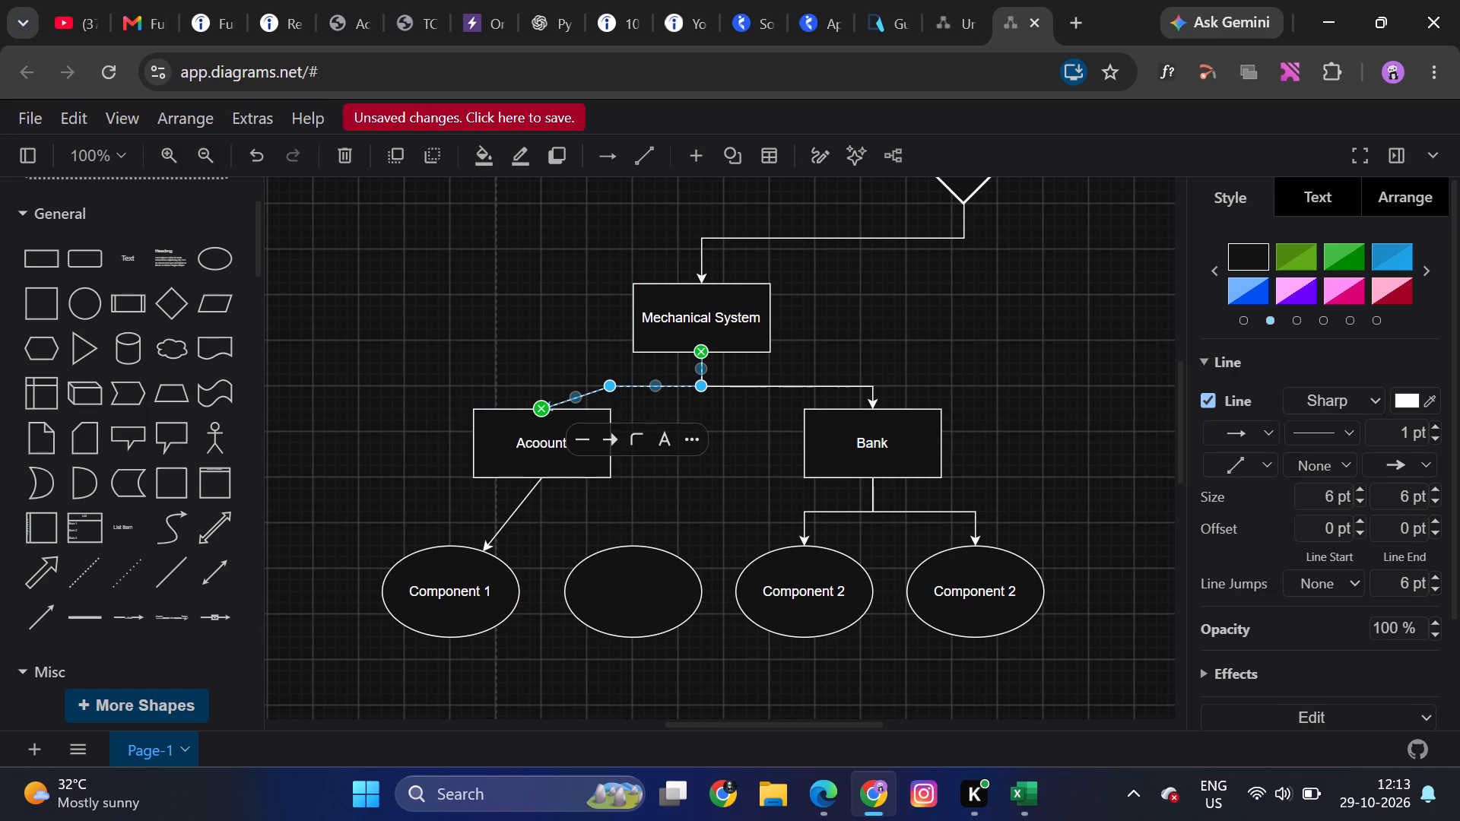
{"action": "left_click_drag", "start_coordinate": [573, 393], "coordinate": [541, 388]}
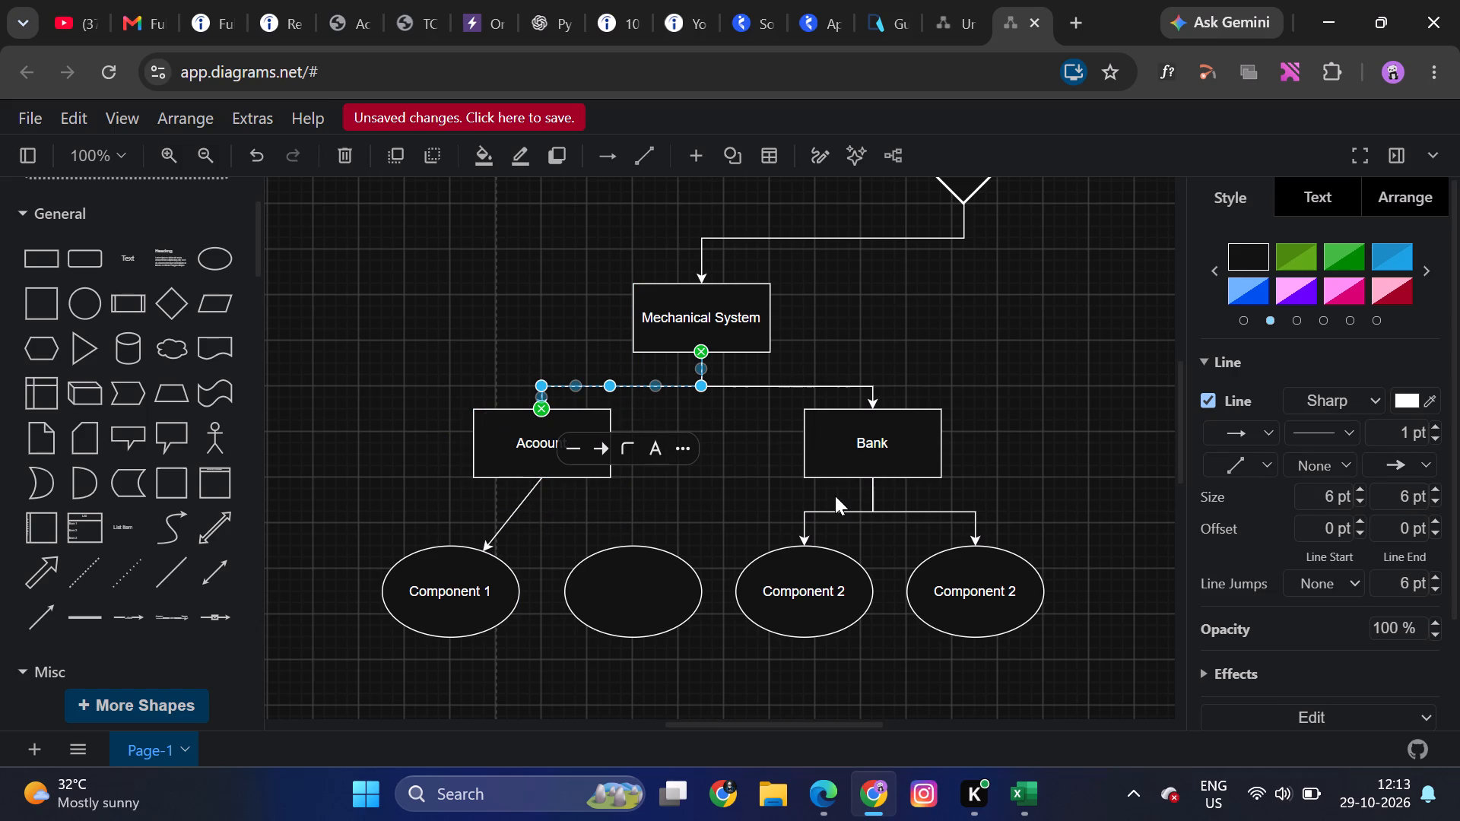
{"action": "left_click", "coordinate": [781, 512]}
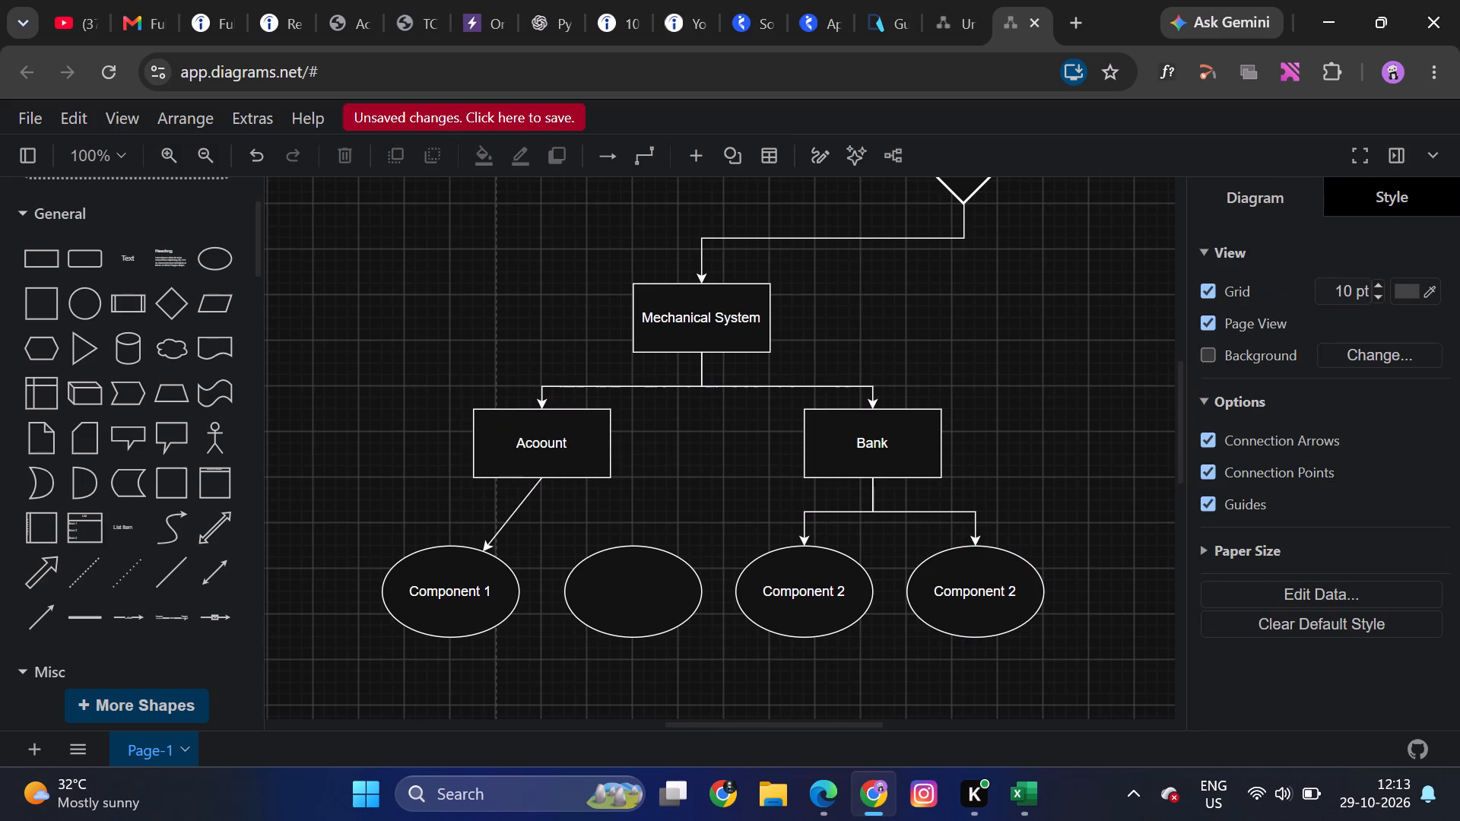
Reroute the arrow from Acoount to Component 1 with right-angled bends, ending at the top centre of the ellipse.
{"action": "left_click", "coordinate": [503, 519]}
{"action": "left_click_drag", "start_coordinate": [510, 510], "coordinate": [538, 506]}
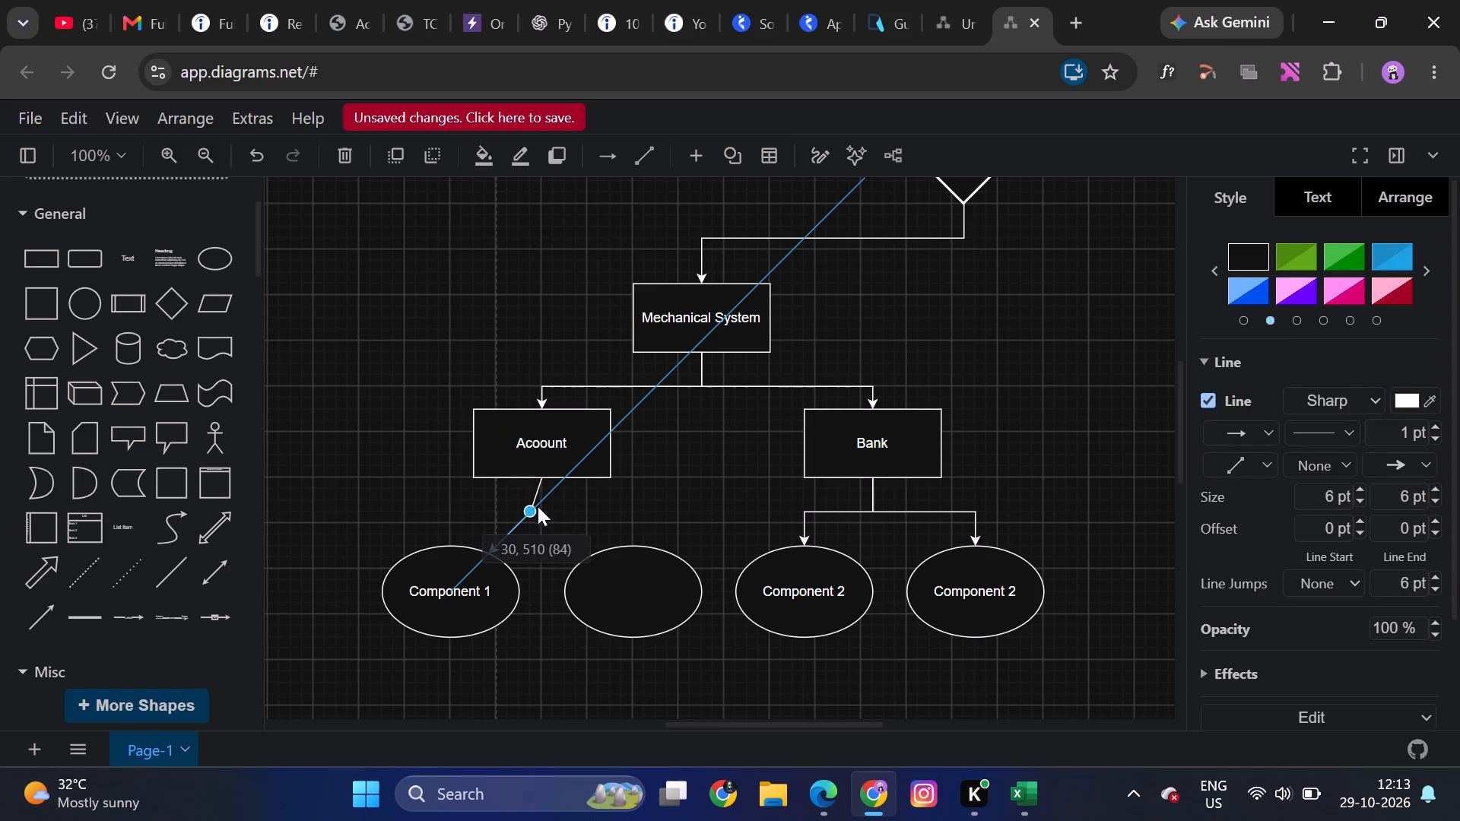
{"action": "left_click_drag", "start_coordinate": [538, 506], "coordinate": [541, 517]}
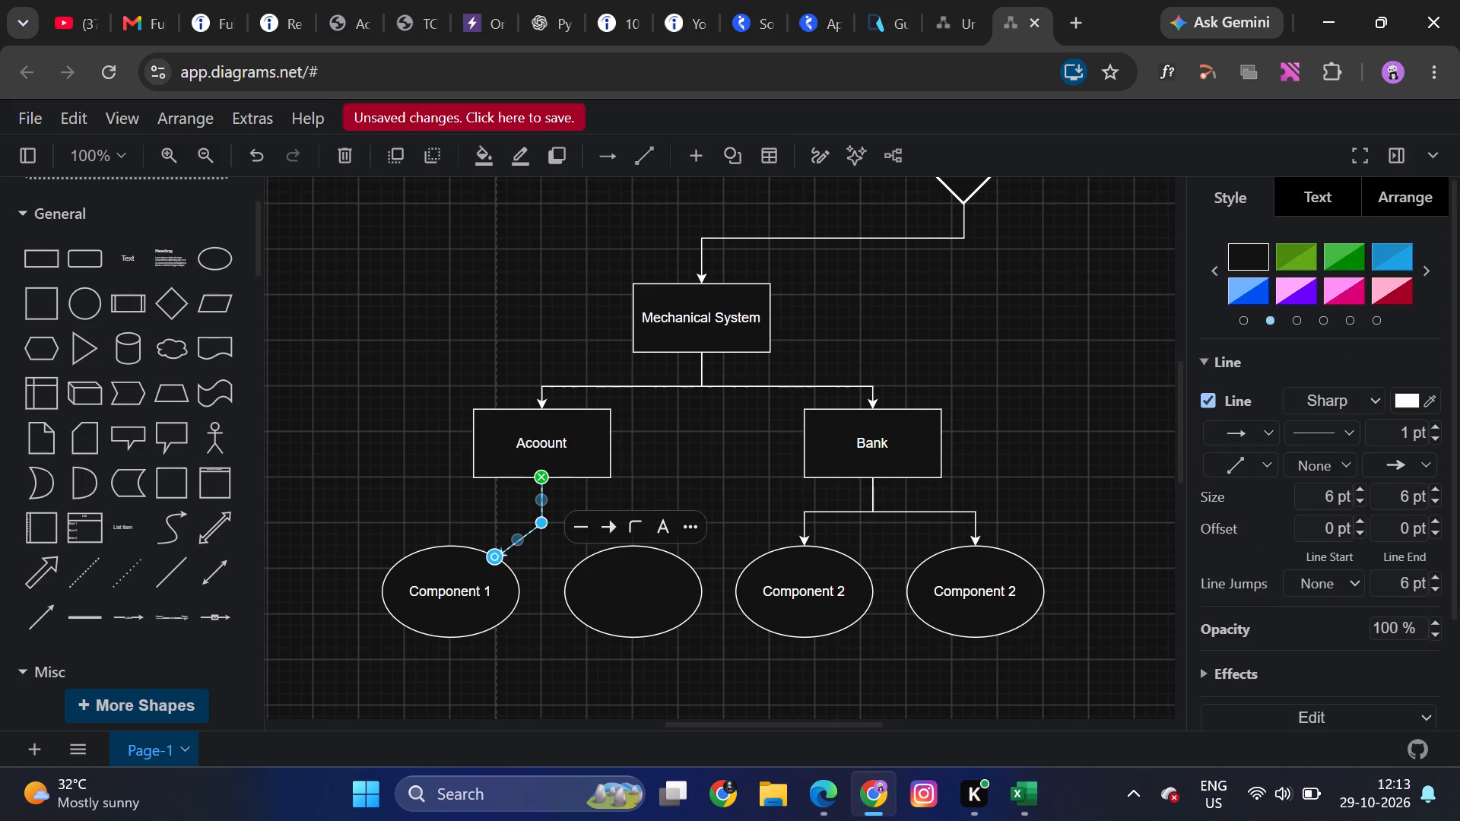
{"action": "left_click_drag", "start_coordinate": [514, 544], "coordinate": [437, 521]}
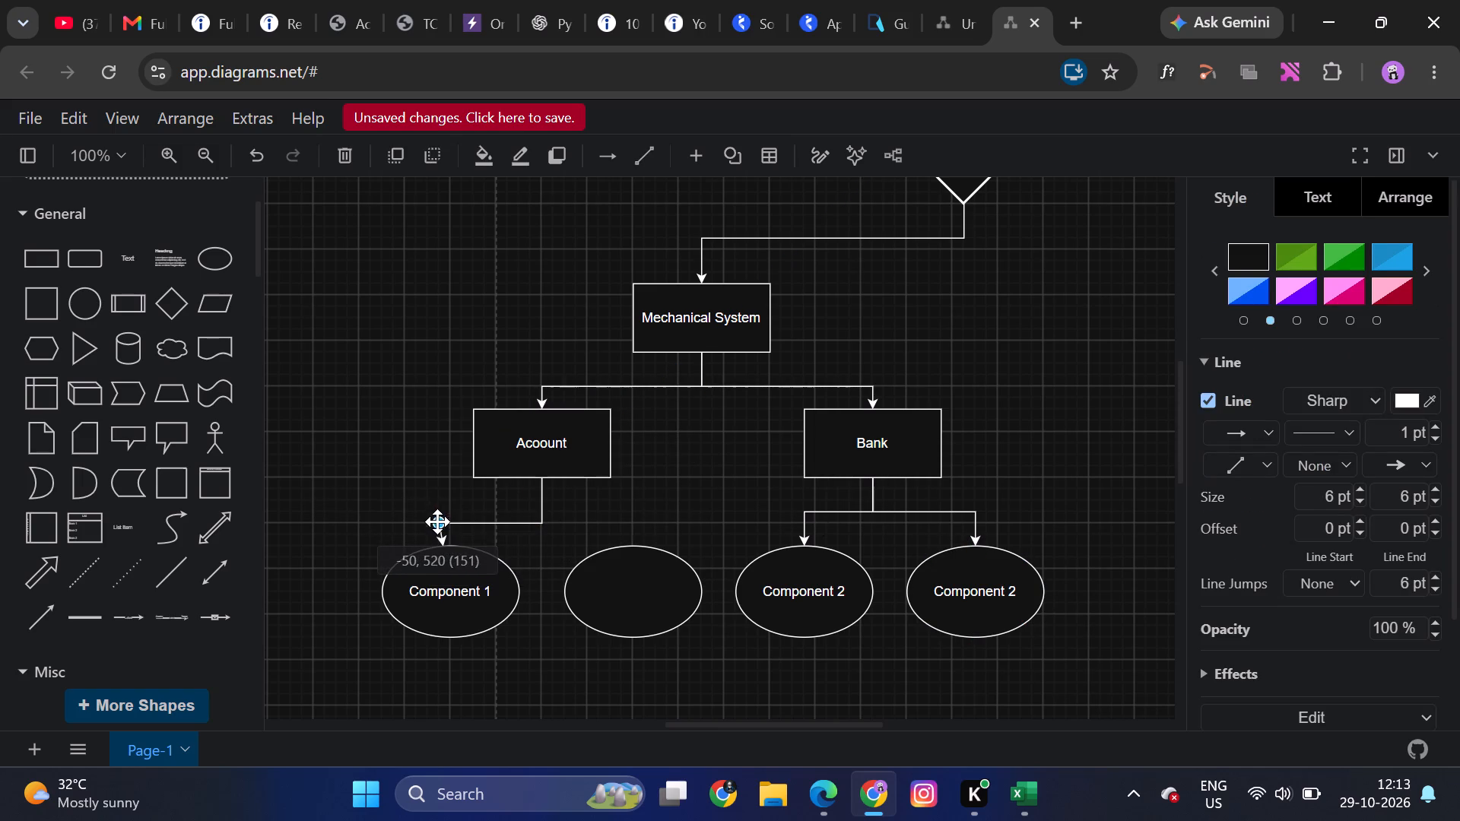
{"action": "left_click_drag", "start_coordinate": [437, 521], "coordinate": [453, 521]}
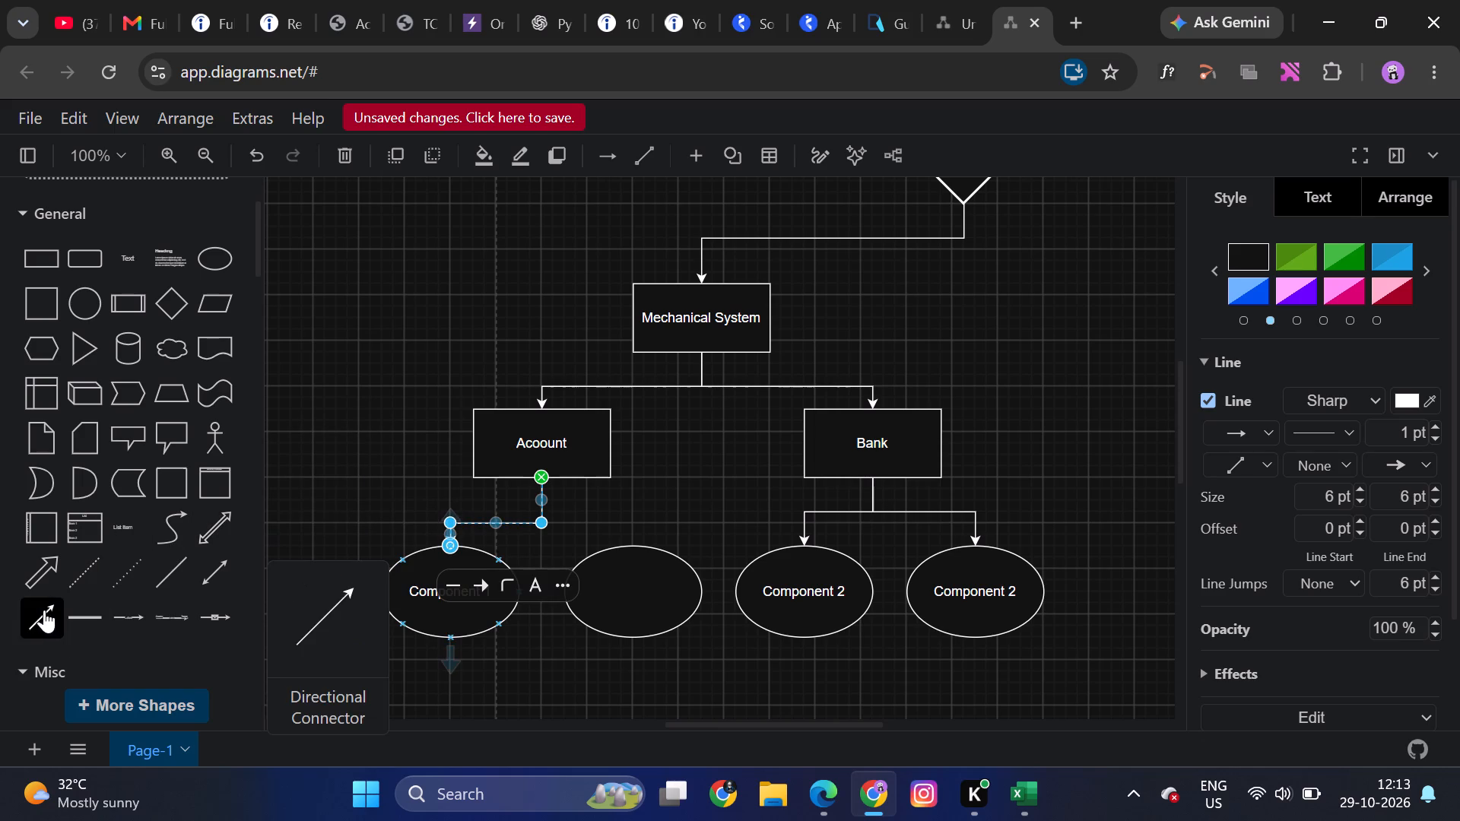
Label the empty ellipse beside Component 1 as "Component 2".
{"action": "double_click", "coordinate": [640, 616]}
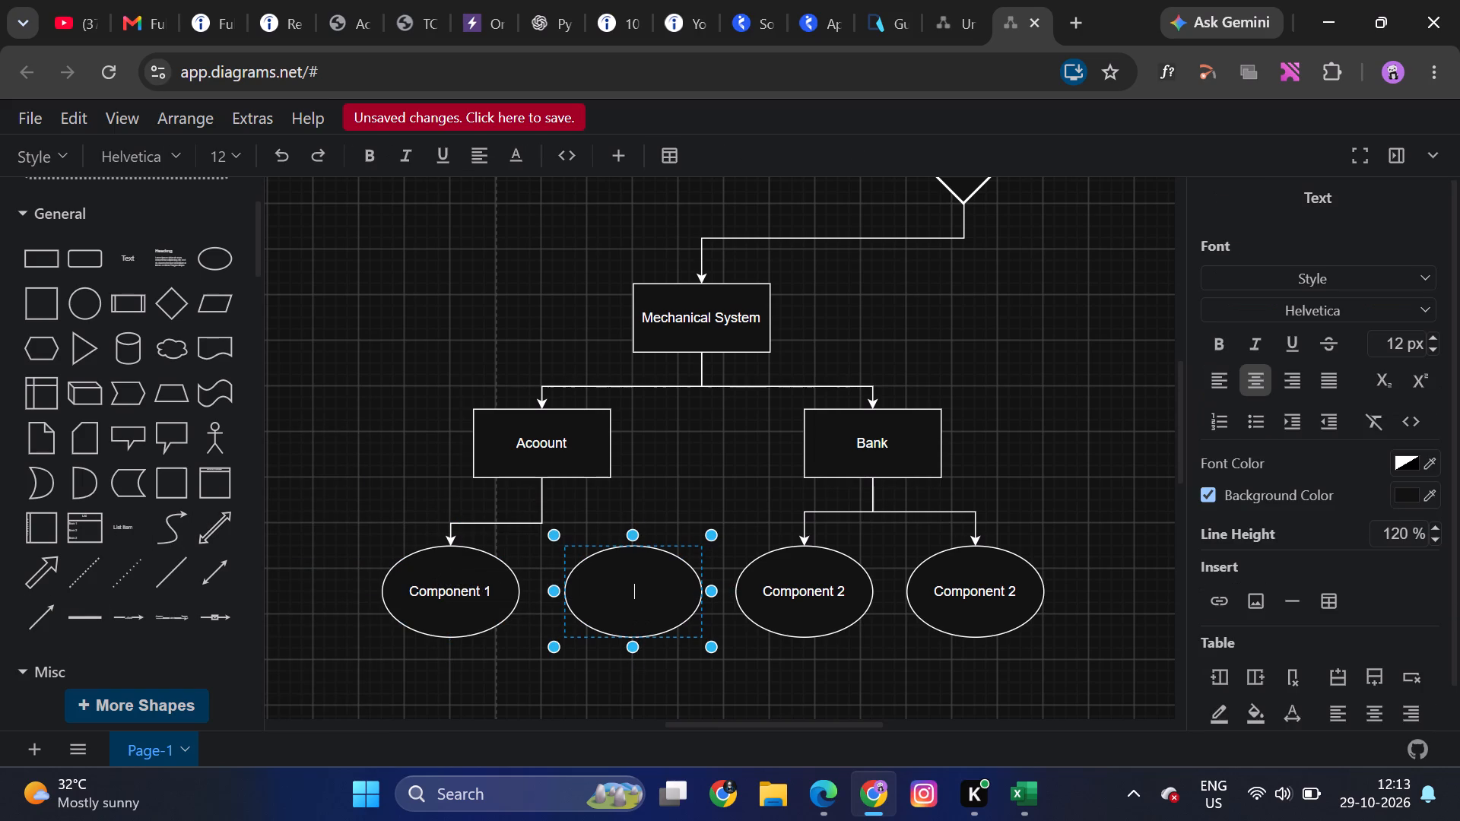
{"action": "type", "text": "Component"}
{"action": "key", "text": "space"}
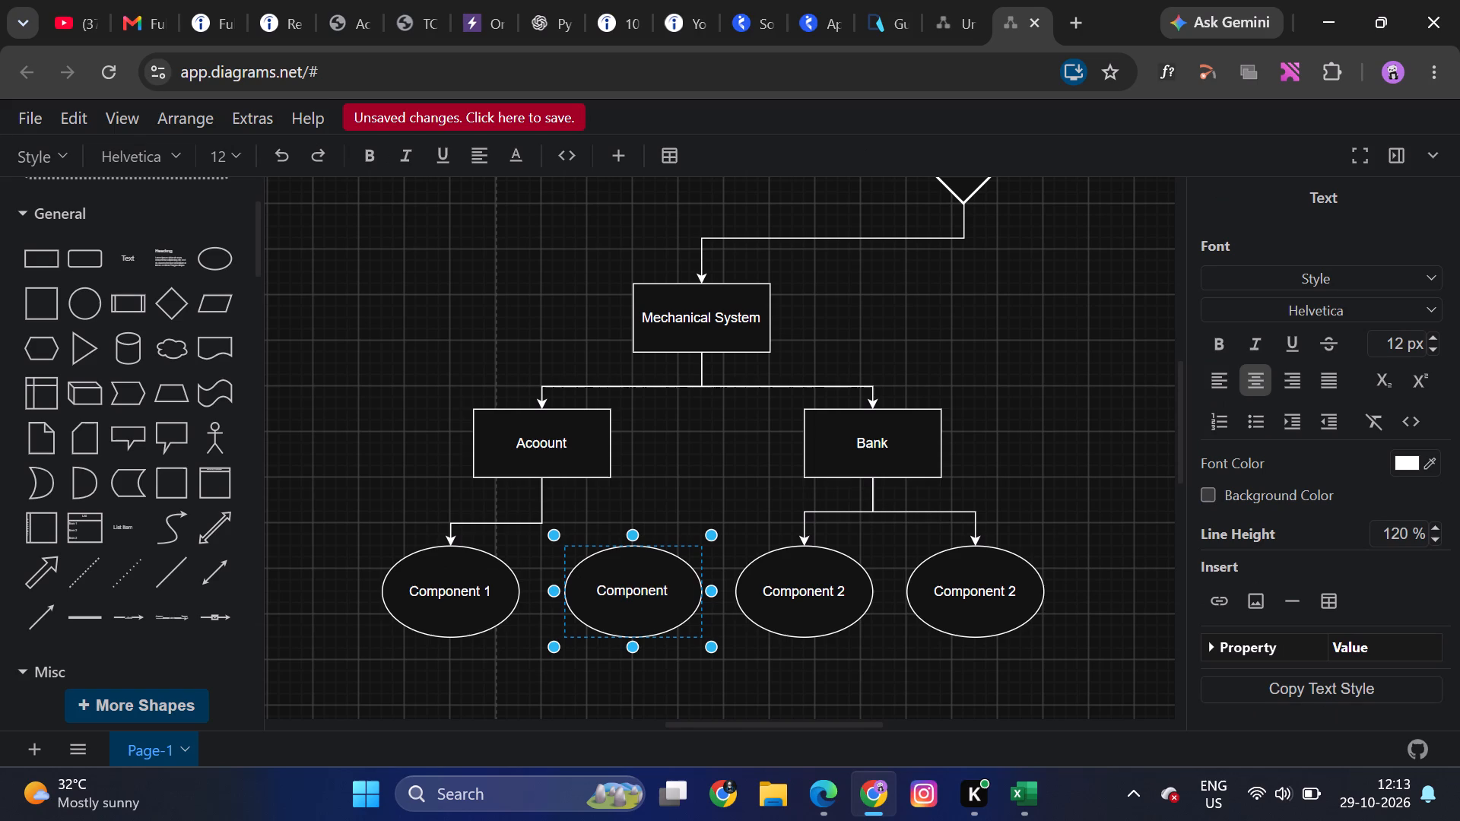
{"action": "key", "text": "2"}
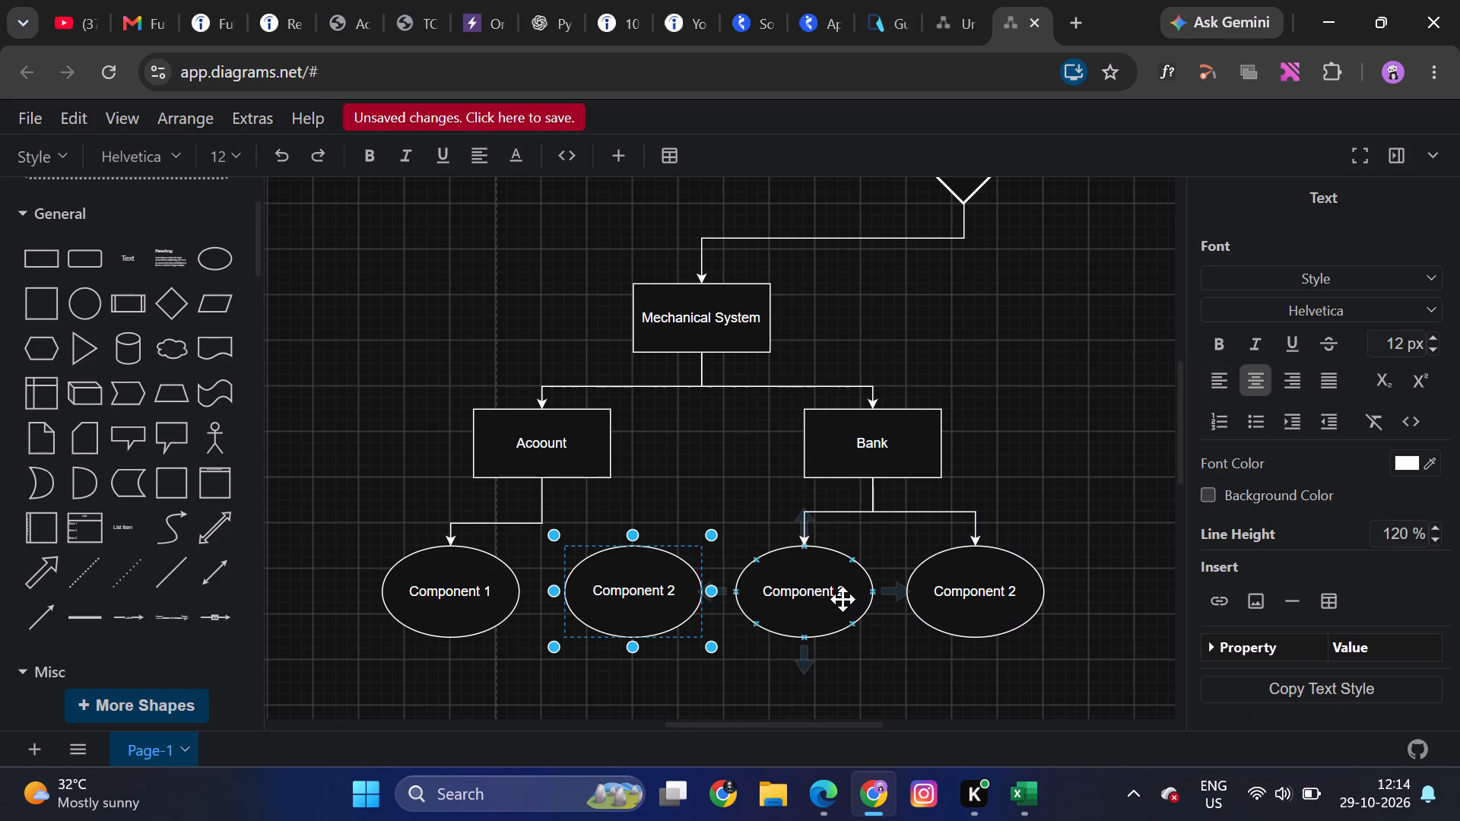
Relabel the two ellipses under the Bank box, from left to right, as Component 3 and Component 4.
{"action": "double_click", "coordinate": [843, 599]}
{"action": "left_click", "coordinate": [843, 599]}
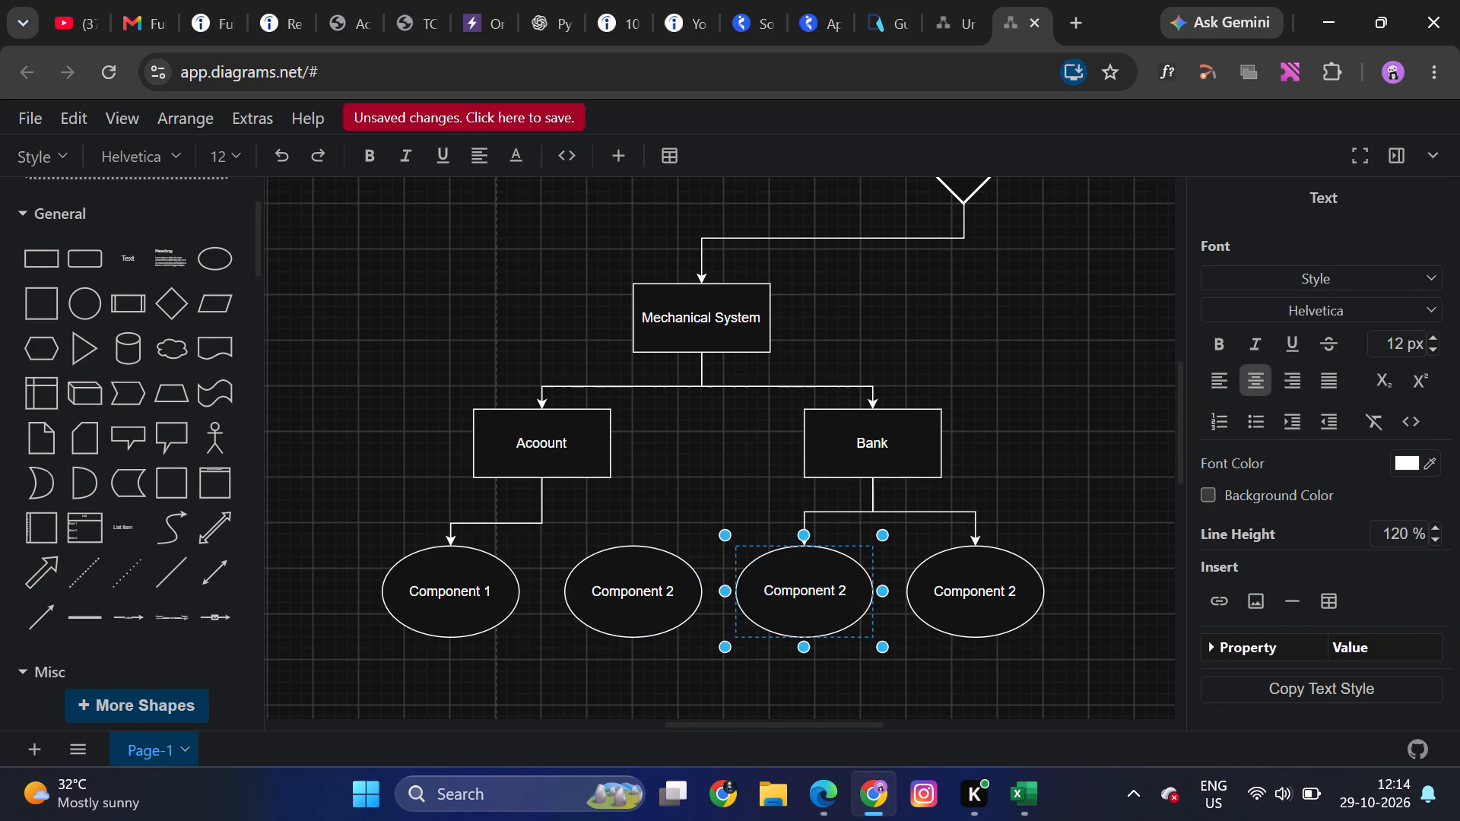
{"action": "key", "text": "BackSpace"}
{"action": "key", "text": "3"}
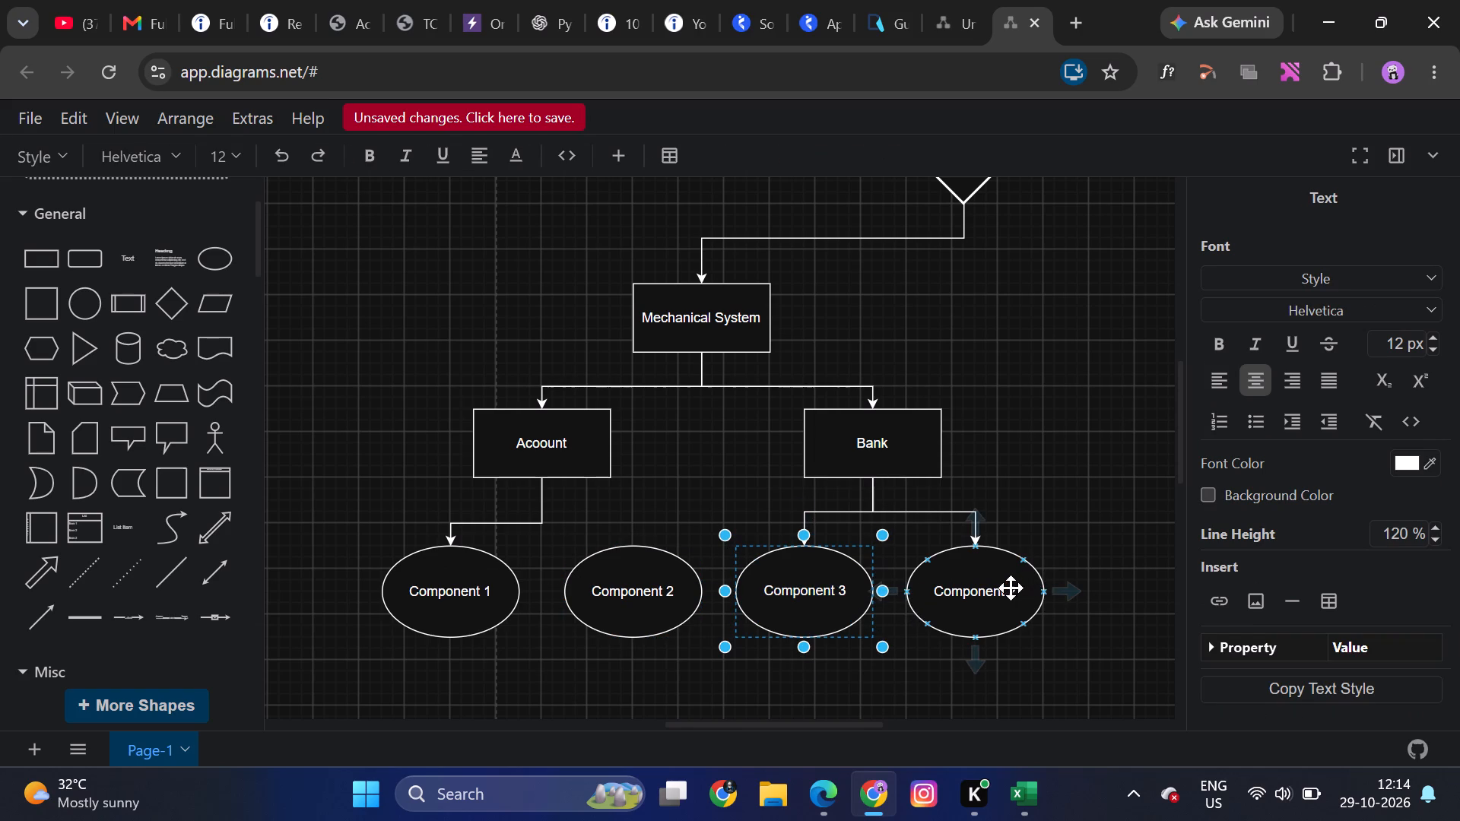
{"action": "double_click", "coordinate": [1011, 588]}
{"action": "left_click", "coordinate": [1011, 588]}
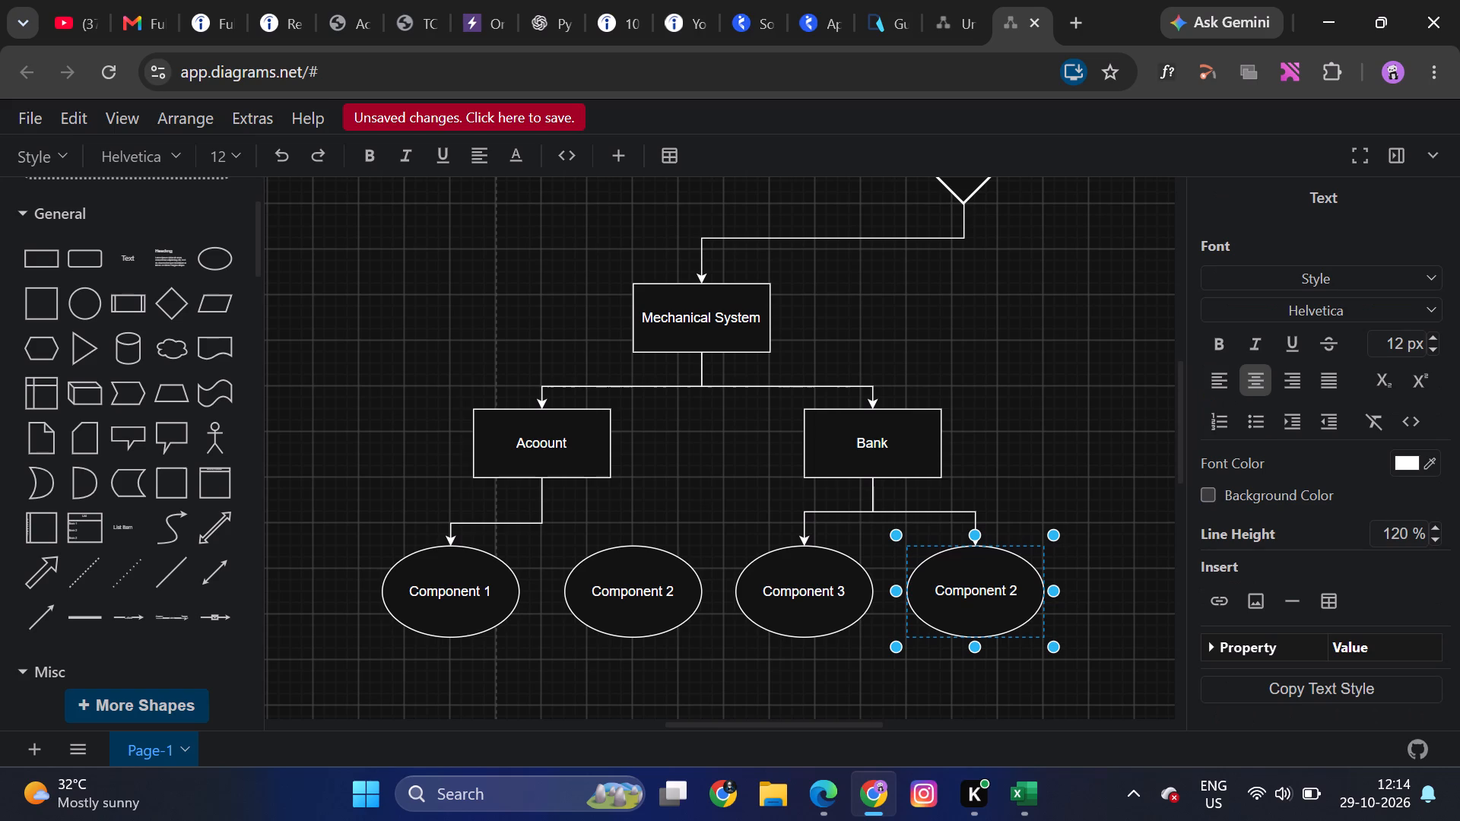
{"action": "key", "text": "Right"}
{"action": "key", "text": "Right"}
{"action": "key", "text": "BackSpace"}
{"action": "key", "text": "4"}
{"action": "left_click", "coordinate": [1062, 442]}
Connect the bottom of the Acoount box to the top of the Component 2 ellipse with a right-angled directional arrow.
{"action": "left_click", "coordinate": [36, 609]}
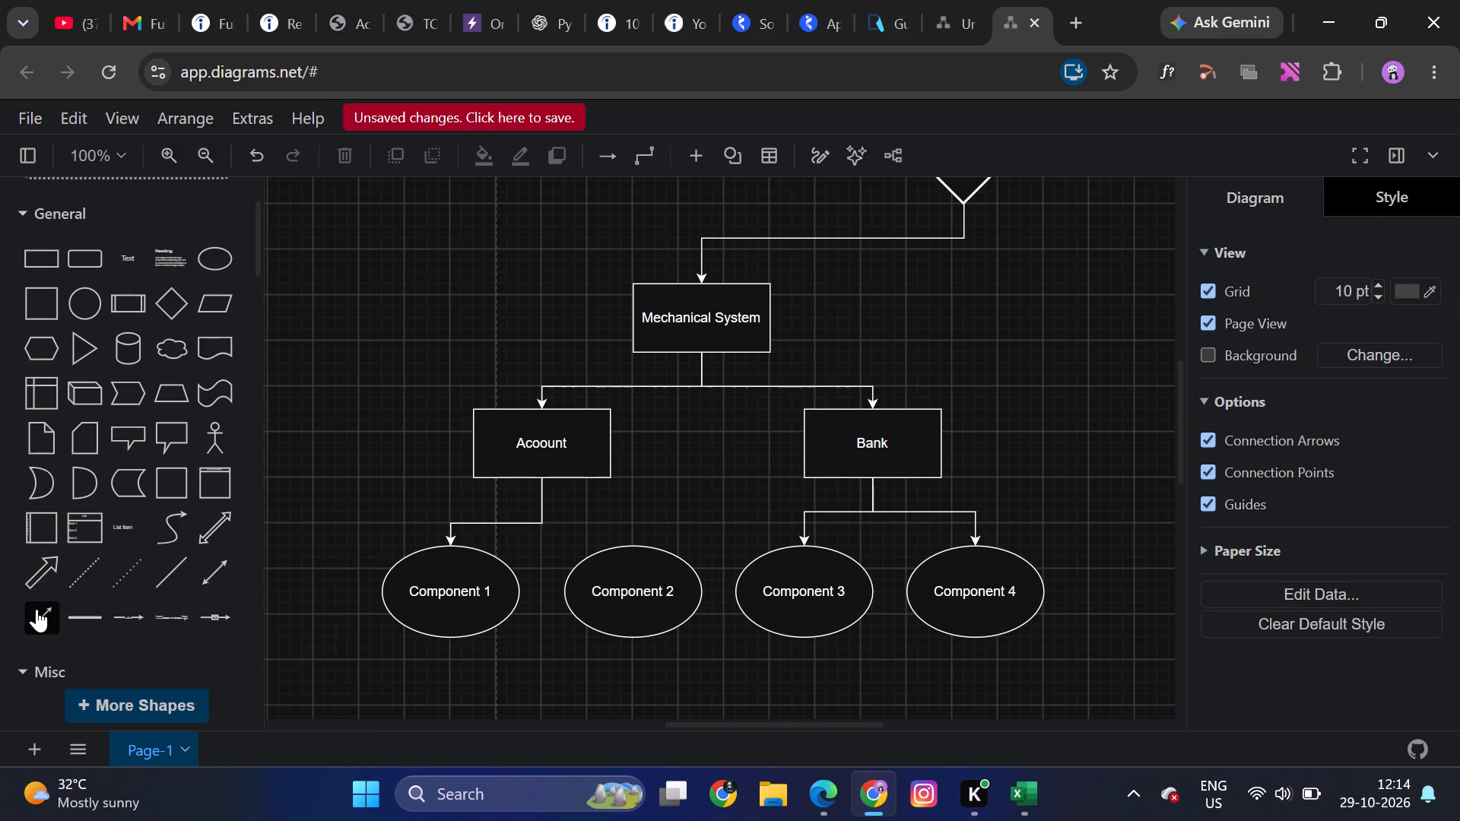
{"action": "left_click_drag", "start_coordinate": [691, 477], "coordinate": [536, 478]}
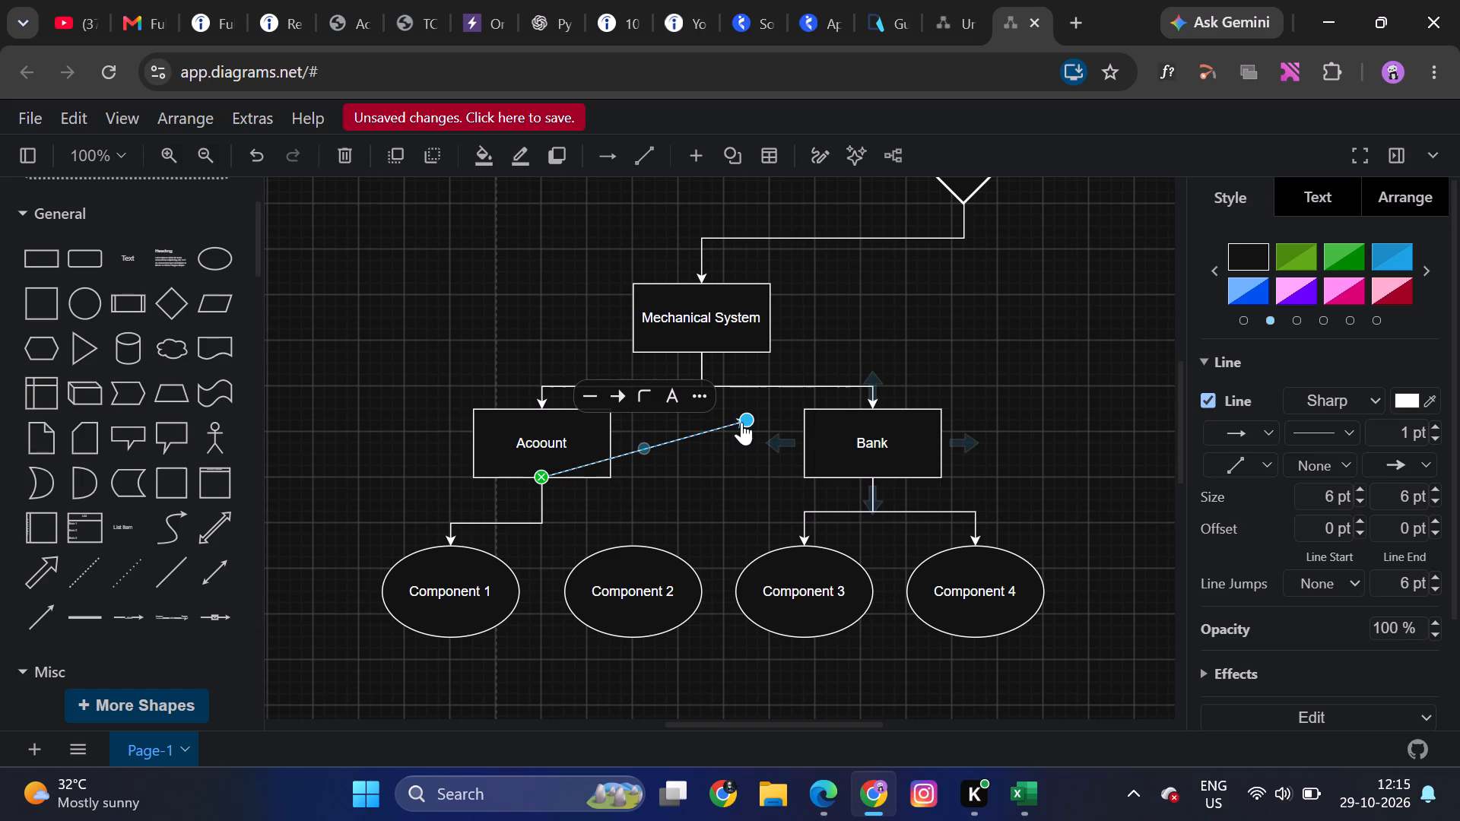
{"action": "left_click_drag", "start_coordinate": [751, 421], "coordinate": [632, 551]}
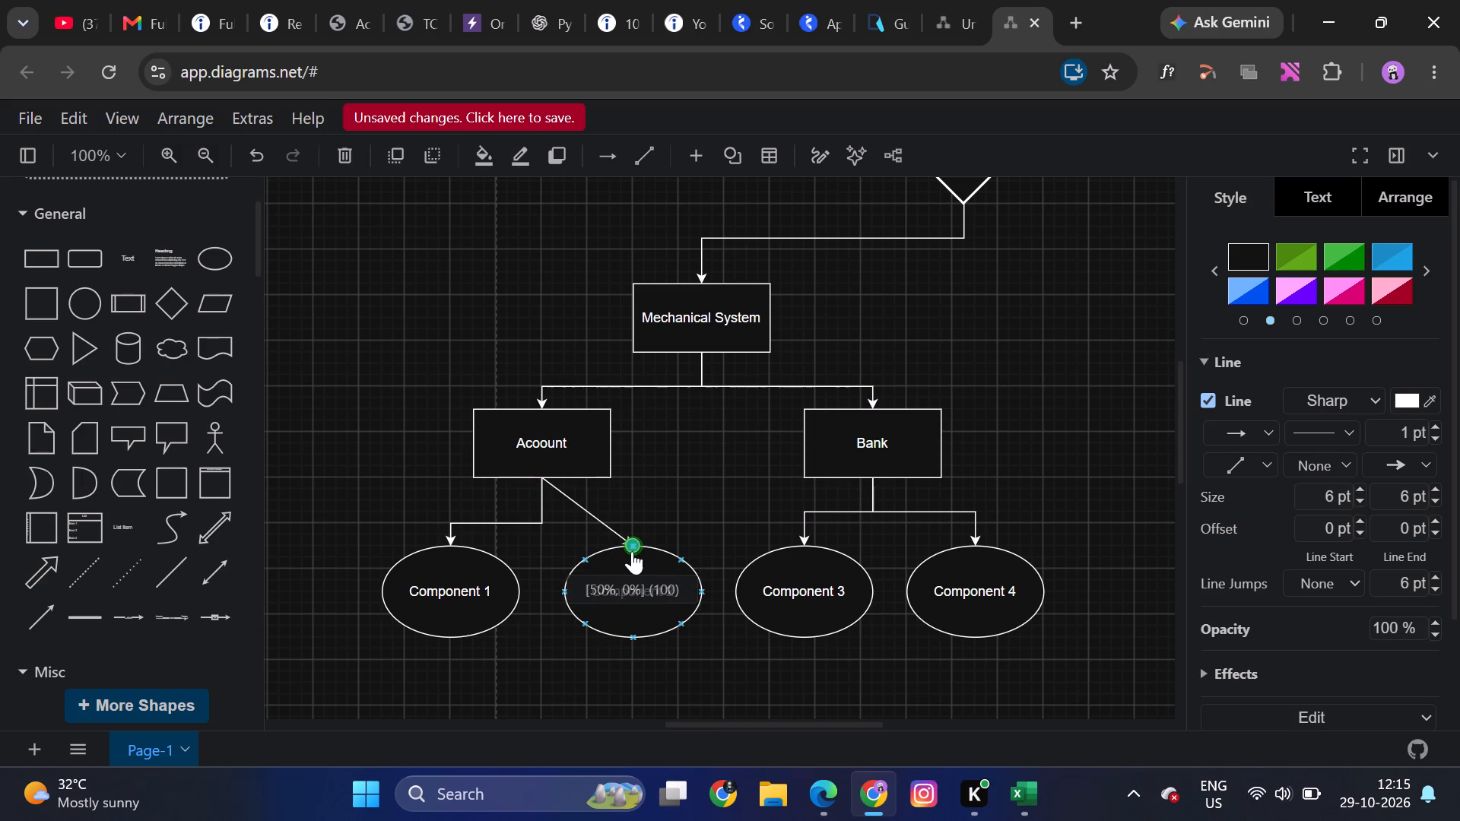
{"action": "left_click_drag", "start_coordinate": [589, 510], "coordinate": [551, 518]}
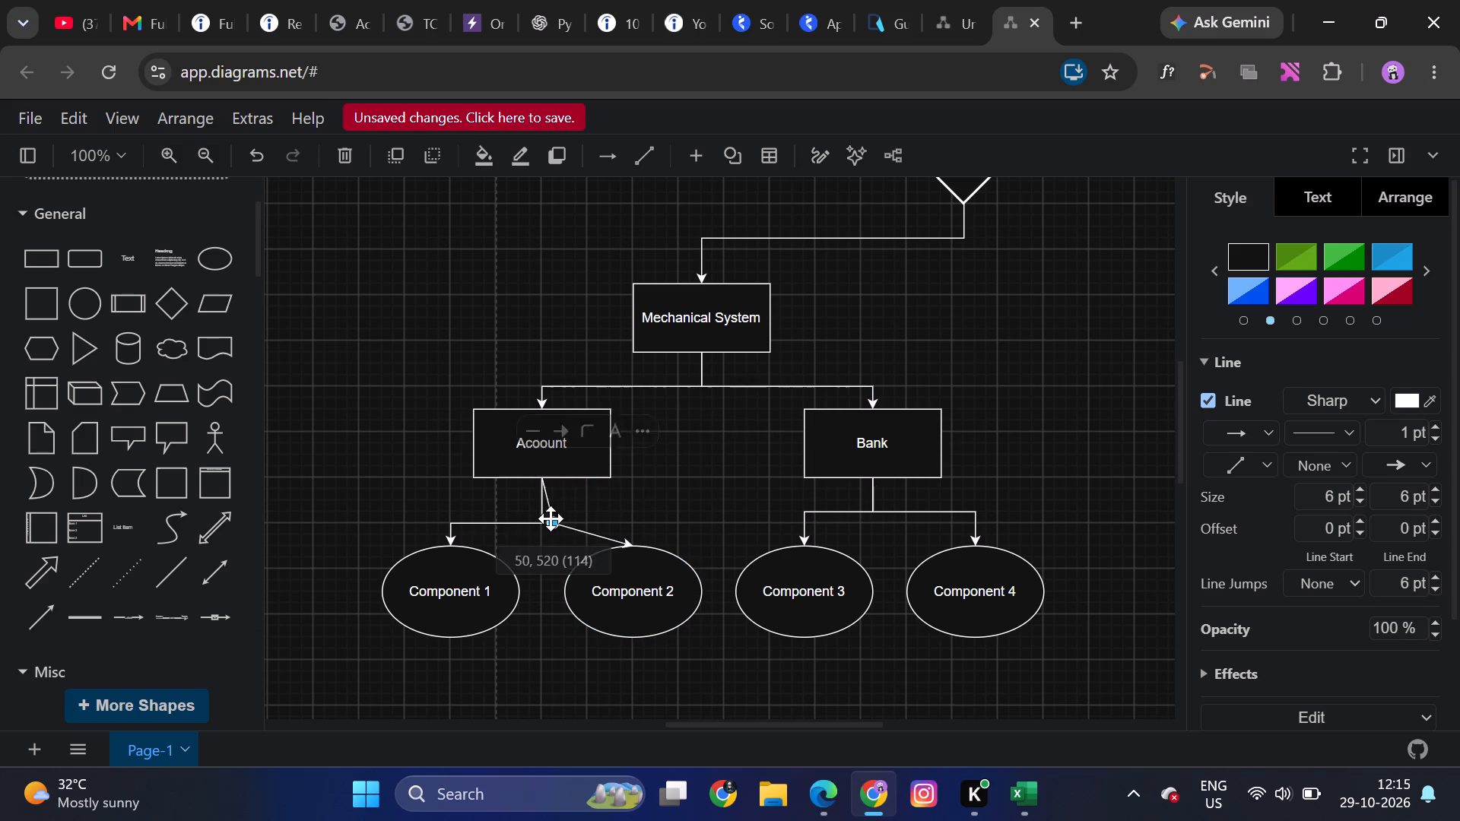
{"action": "left_click_drag", "start_coordinate": [551, 518], "coordinate": [542, 522]}
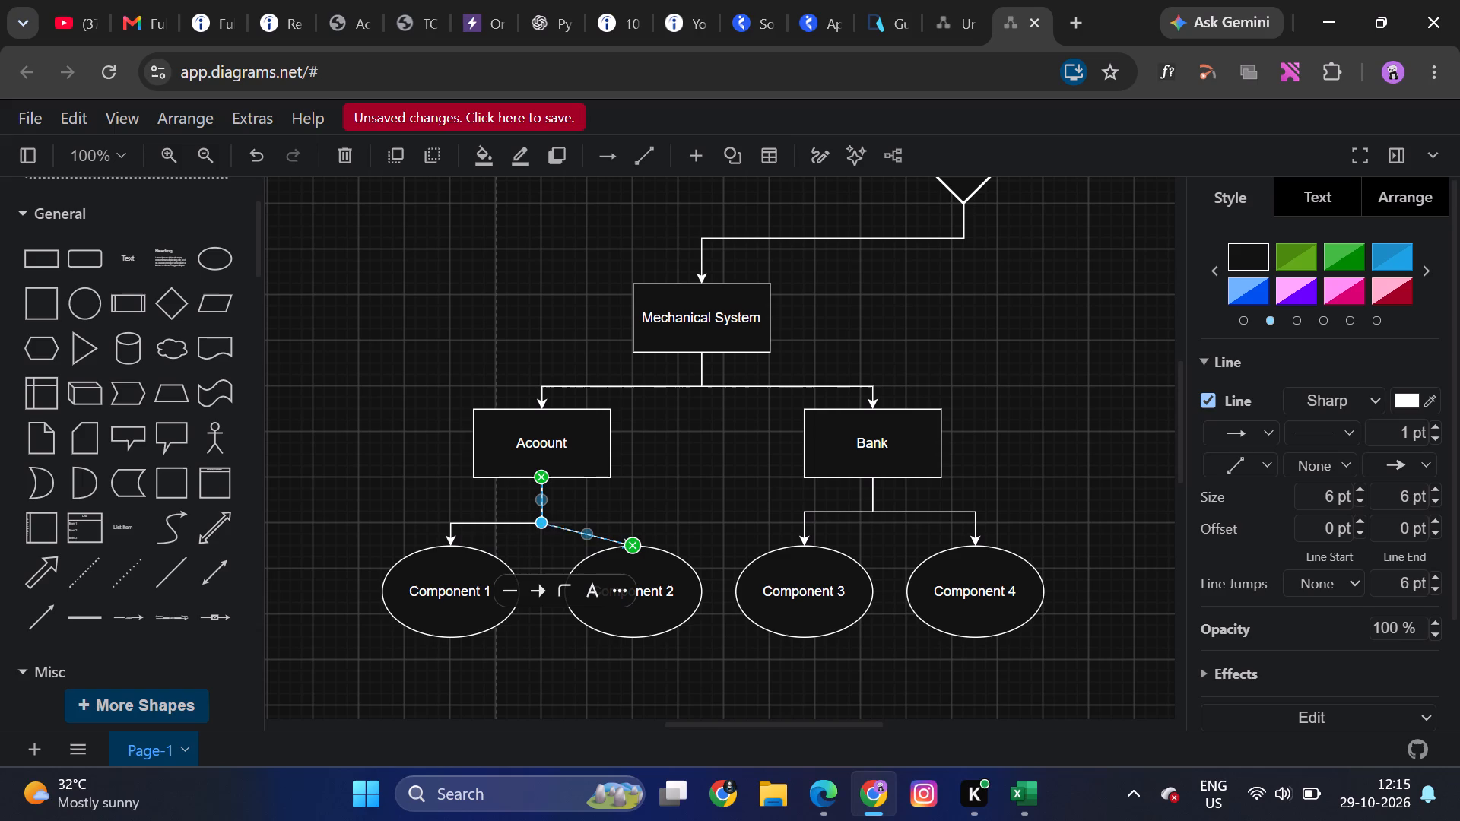
{"action": "left_click_drag", "start_coordinate": [584, 534], "coordinate": [636, 528]}
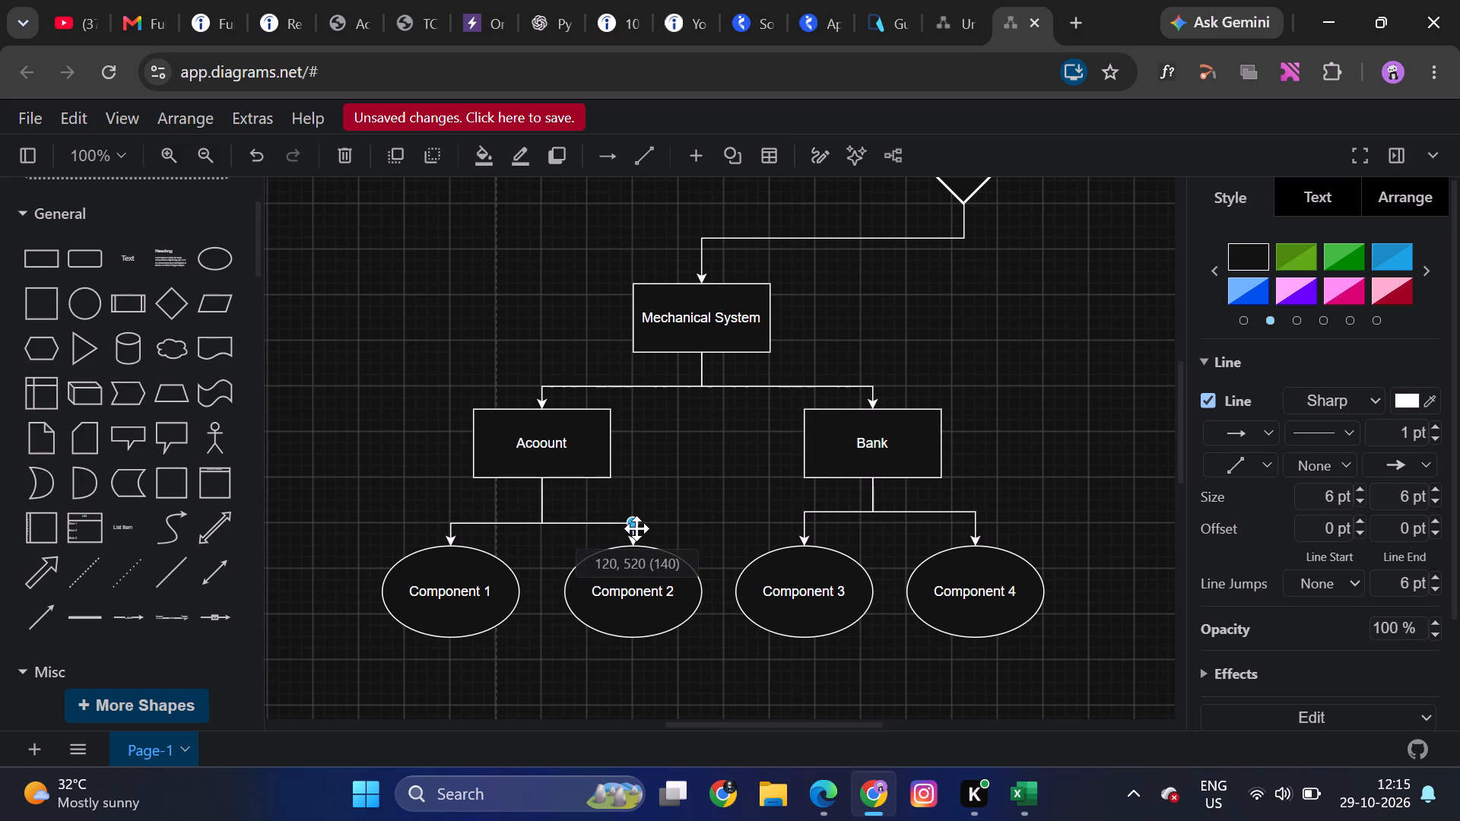
{"action": "left_click_drag", "start_coordinate": [636, 528], "coordinate": [637, 525]}
{"action": "left_click", "coordinate": [724, 509]}
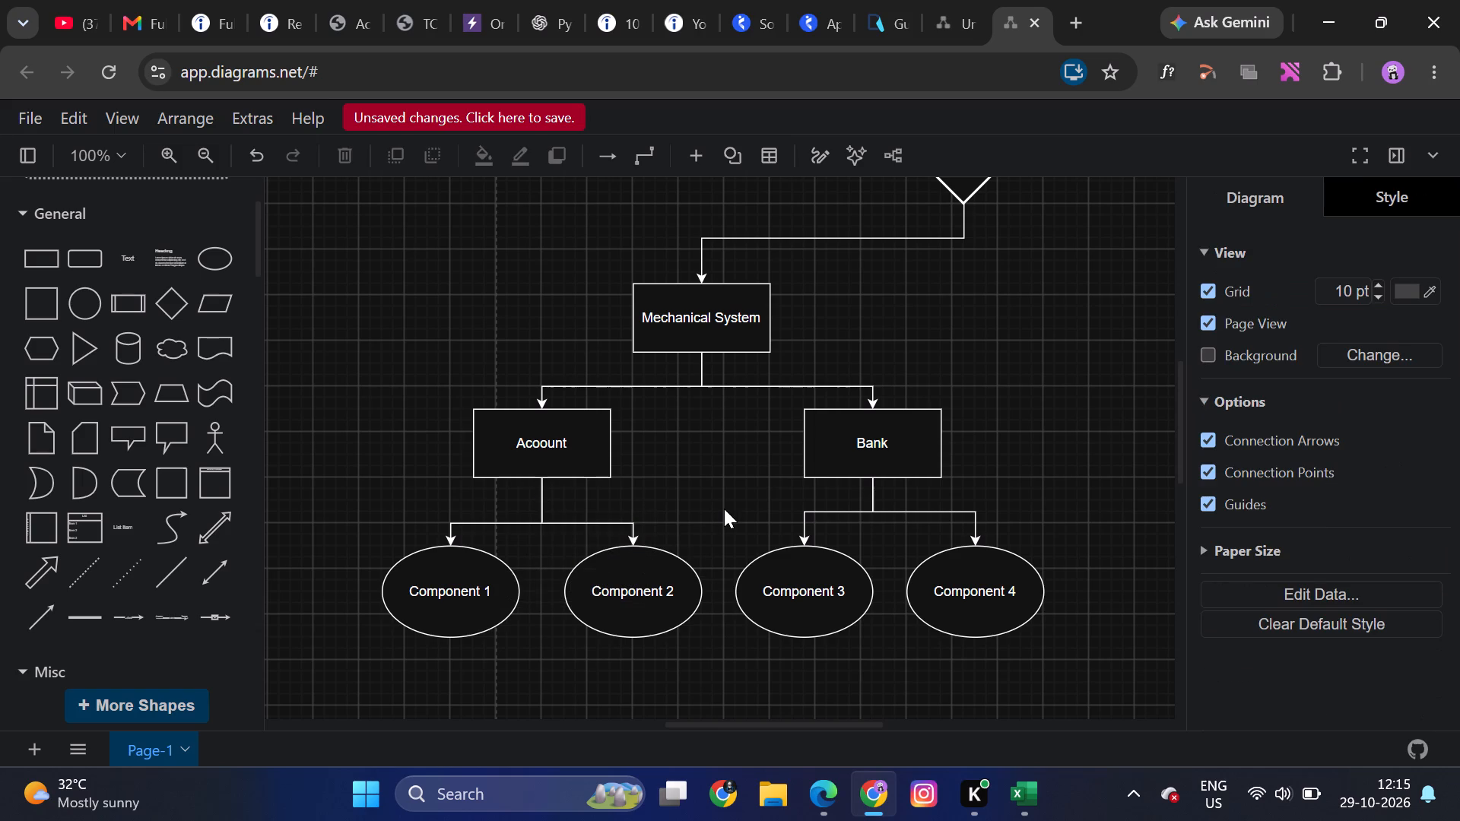
Add a parallelogram labelled "Electrical/Hydrolic System" to the right of the Mechanical System box, level with it.
{"action": "scroll", "coordinate": [724, 509], "scroll_direction": "up", "scroll_amount": 2}
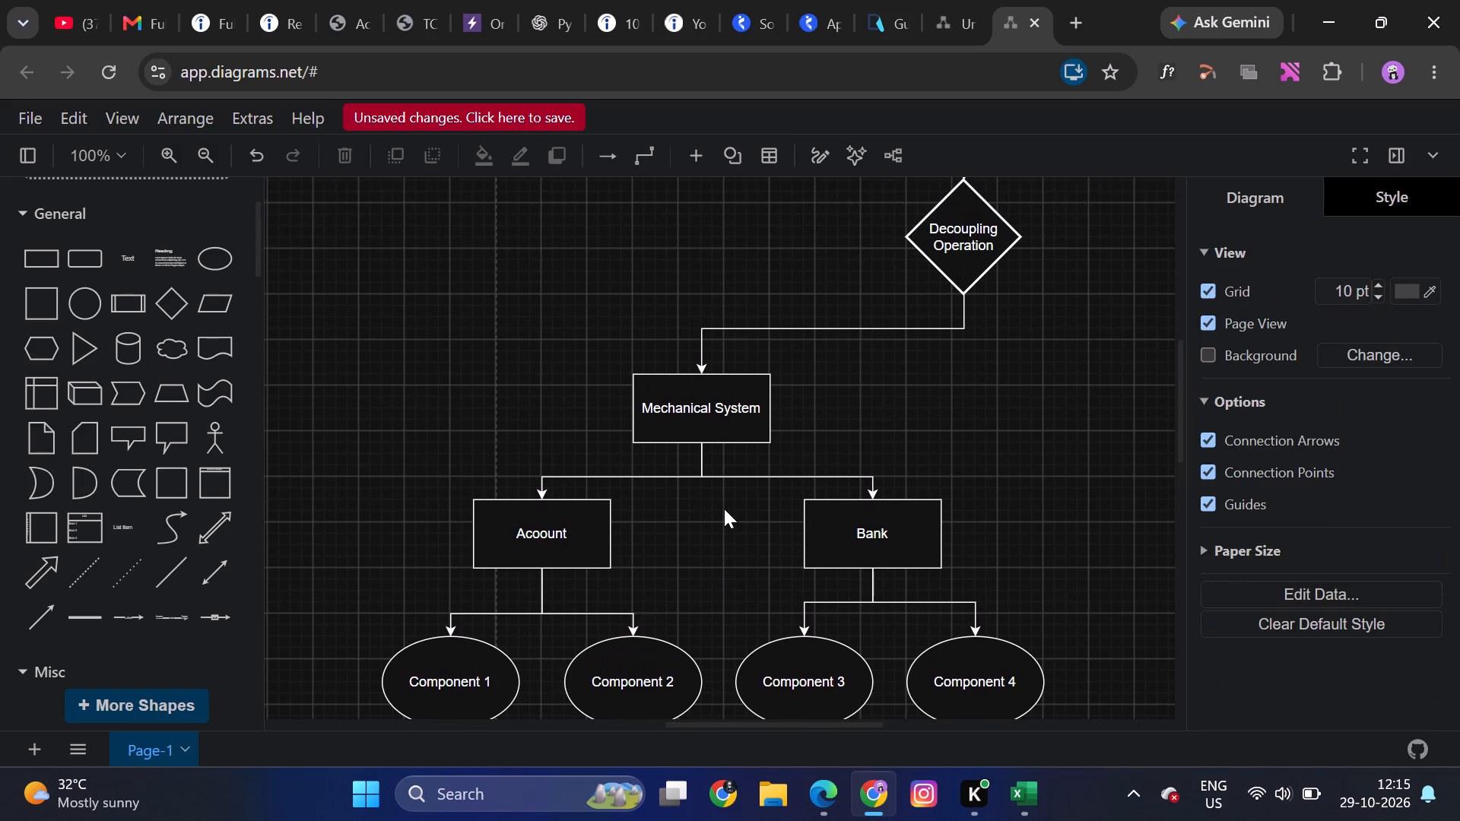
{"action": "scroll", "coordinate": [724, 509], "scroll_direction": "left", "scroll_amount": 1}
{"action": "scroll", "coordinate": [724, 509], "scroll_direction": "down", "scroll_amount": 1}
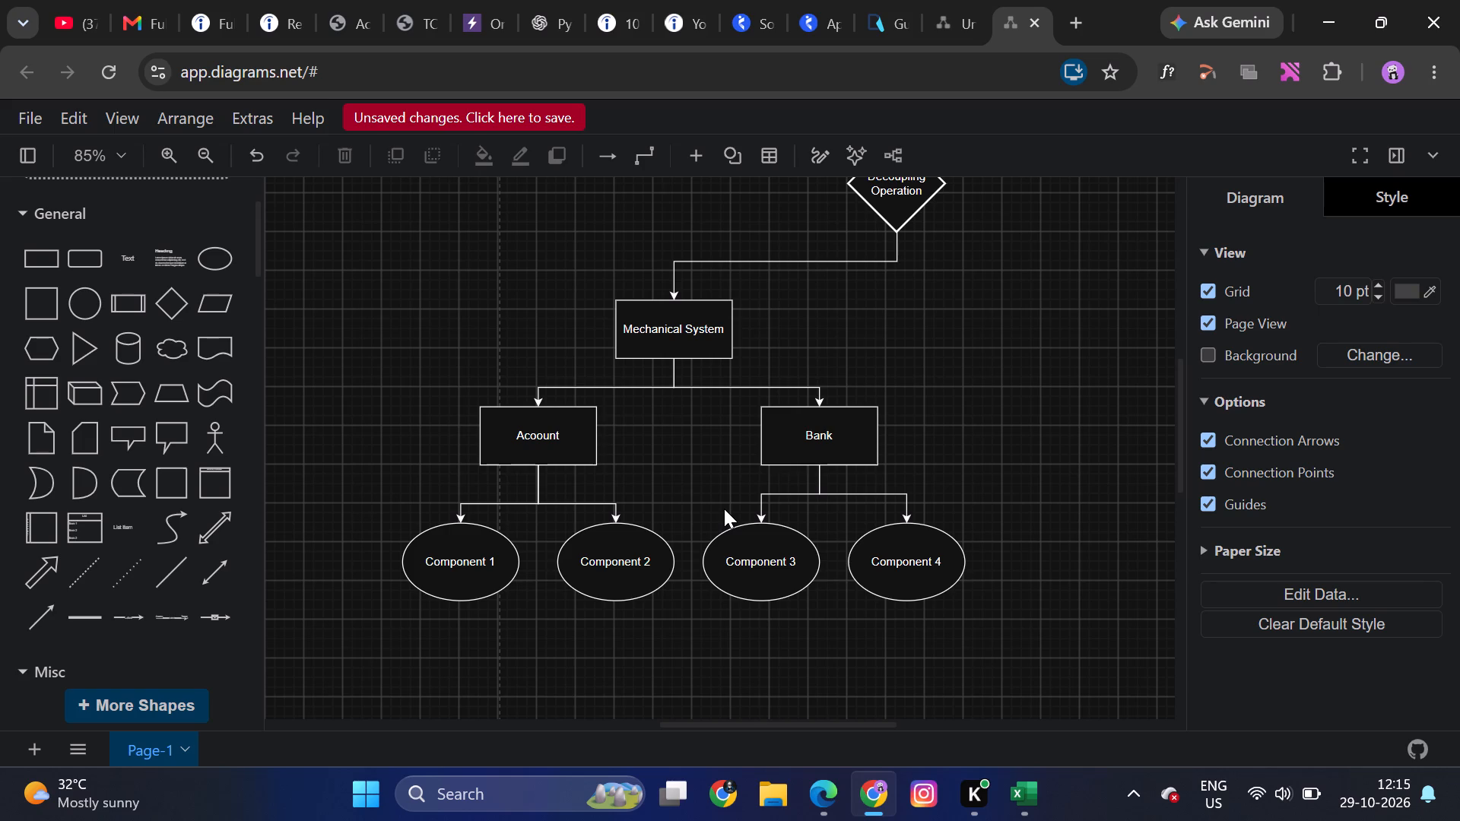
{"action": "scroll", "coordinate": [724, 509], "scroll_direction": "left", "scroll_amount": 2}
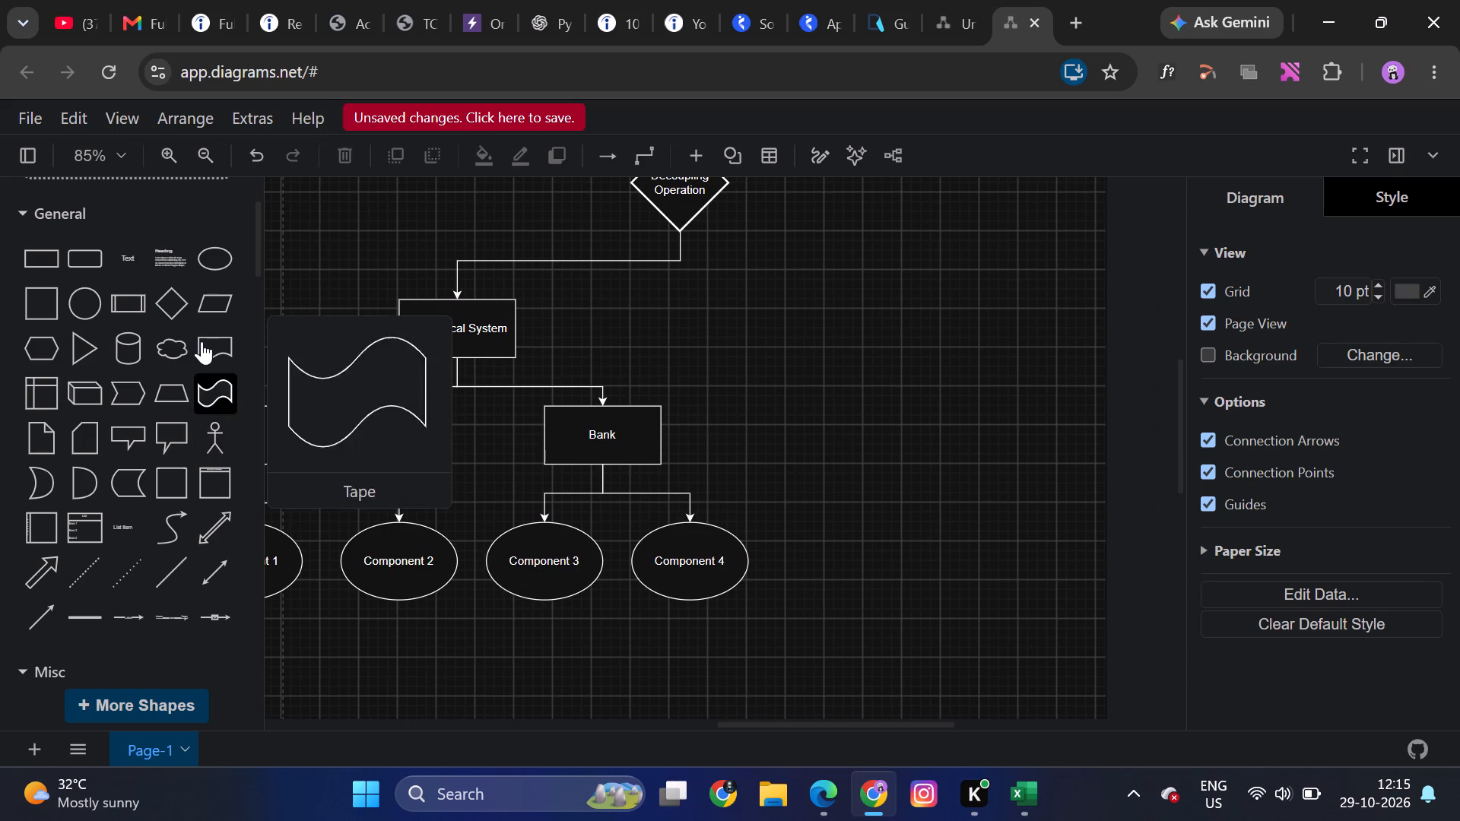
{"action": "left_click", "coordinate": [222, 284]}
{"action": "left_click_drag", "start_coordinate": [733, 448], "coordinate": [915, 331]}
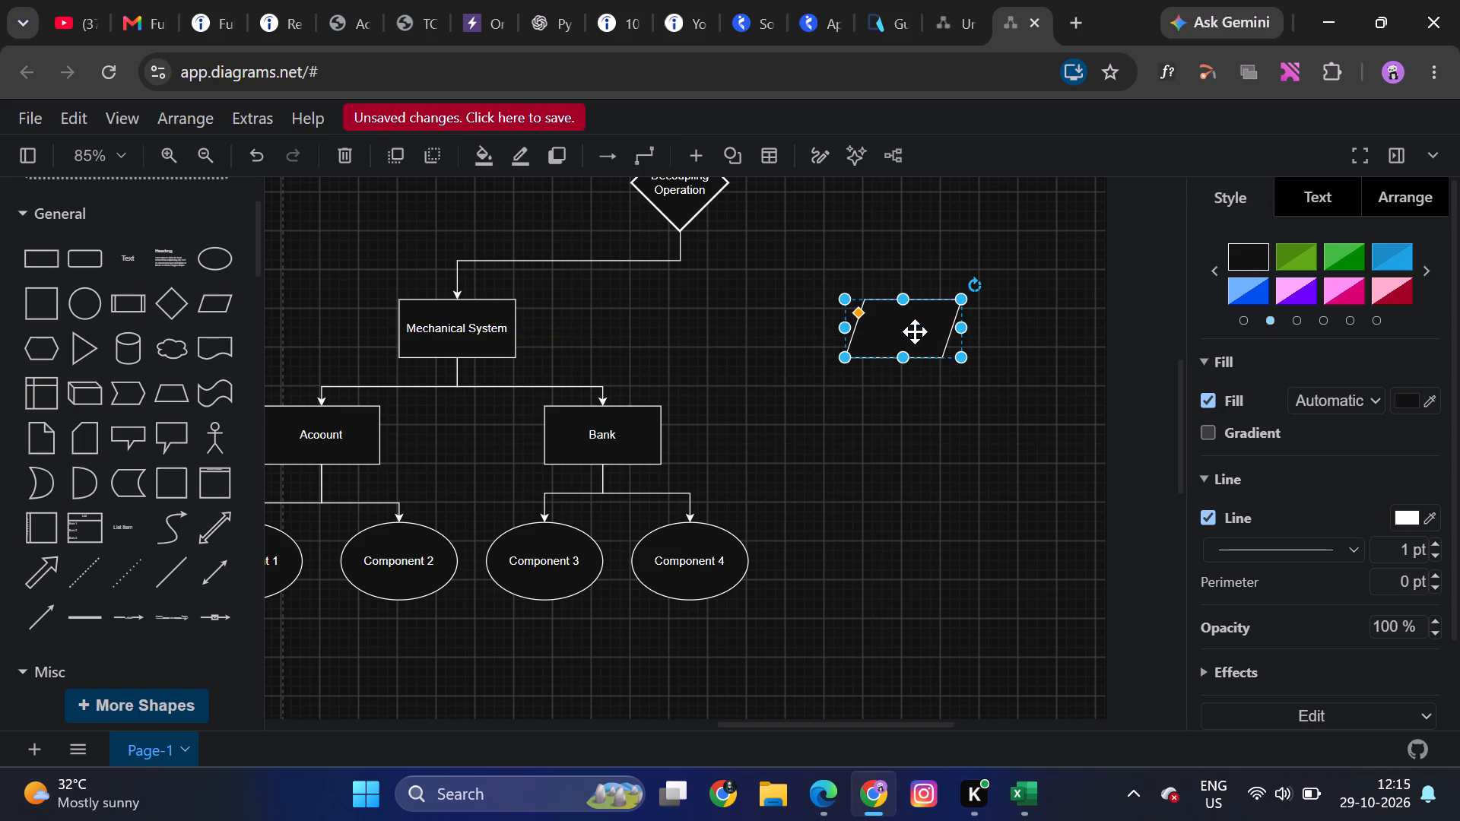
{"action": "double_click", "coordinate": [915, 331]}
{"action": "type", "text": "Electrical"}
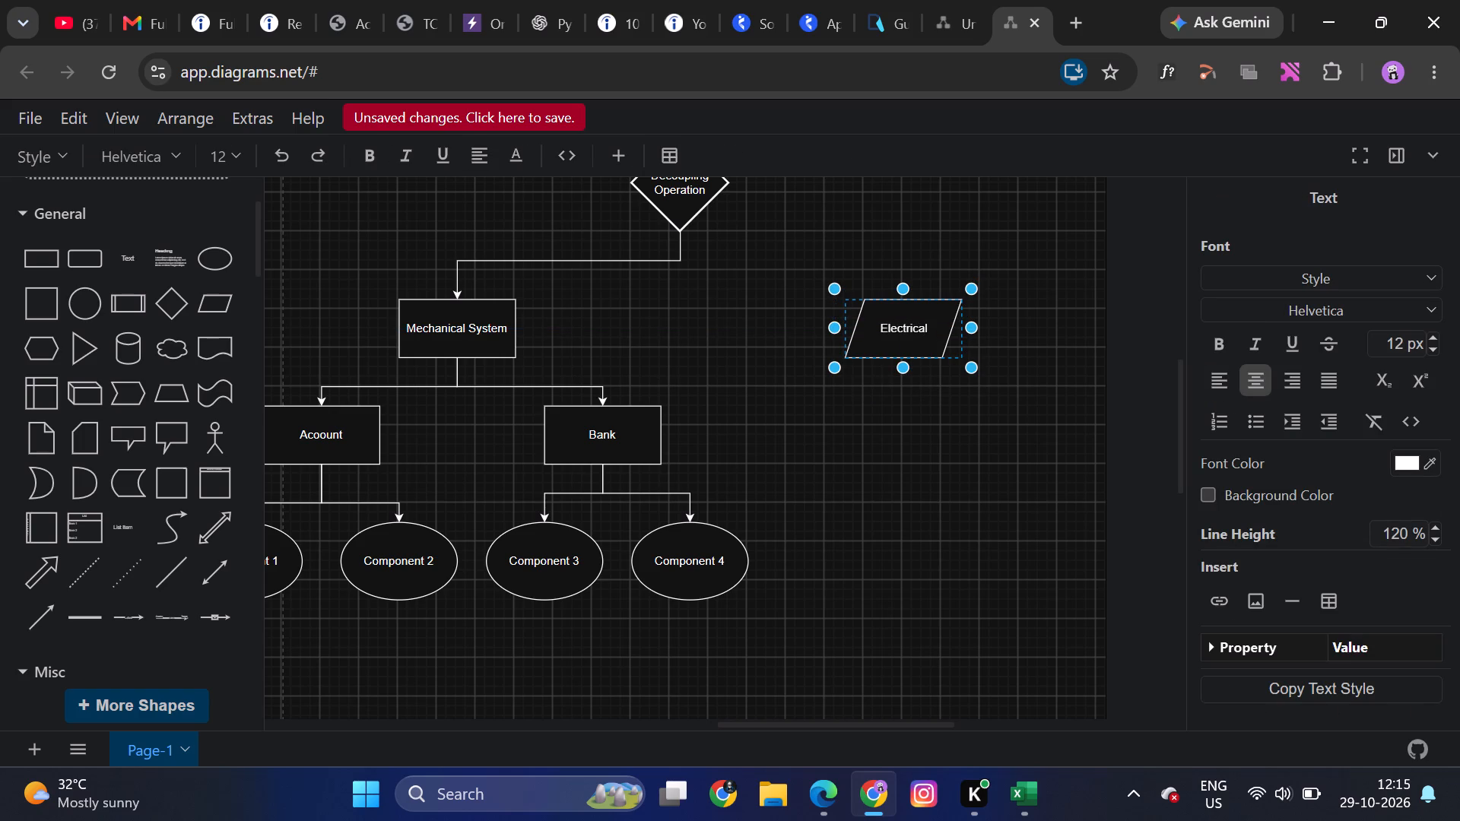
{"action": "key", "text": "slash"}
{"action": "type", "text": "Hyfro"}
{"action": "key", "text": "BackSpace"}
{"action": "key", "text": "BackSpace"}
{"action": "key", "text": "BackSpace"}
{"action": "type", "text": "drolic"}
{"action": "key", "text": "space"}
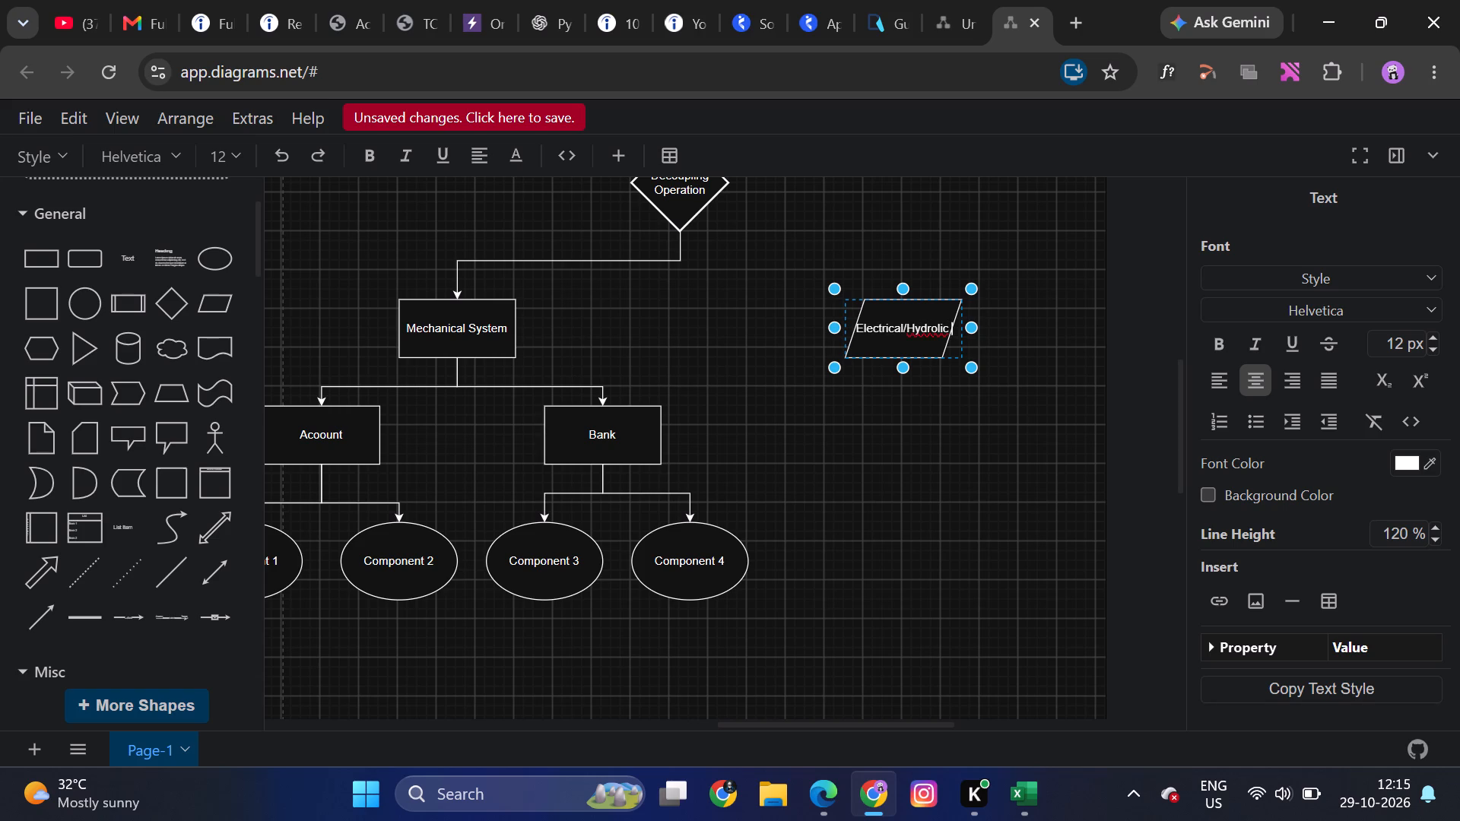
{"action": "type", "text": "St"}
{"action": "key", "text": "BackSpace"}
{"action": "type", "text": "ystem"}
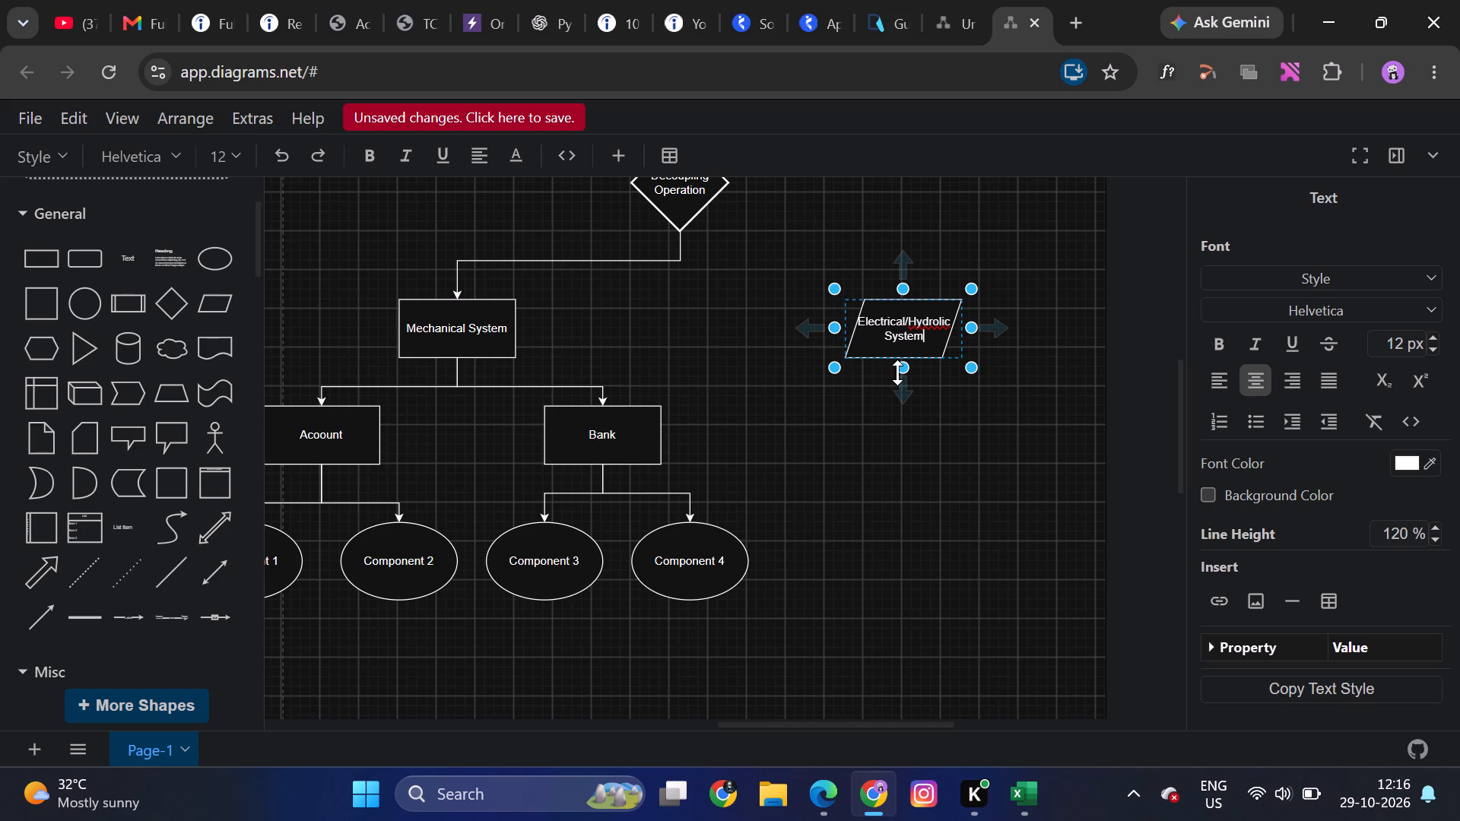
{"action": "left_click", "coordinate": [754, 535]}
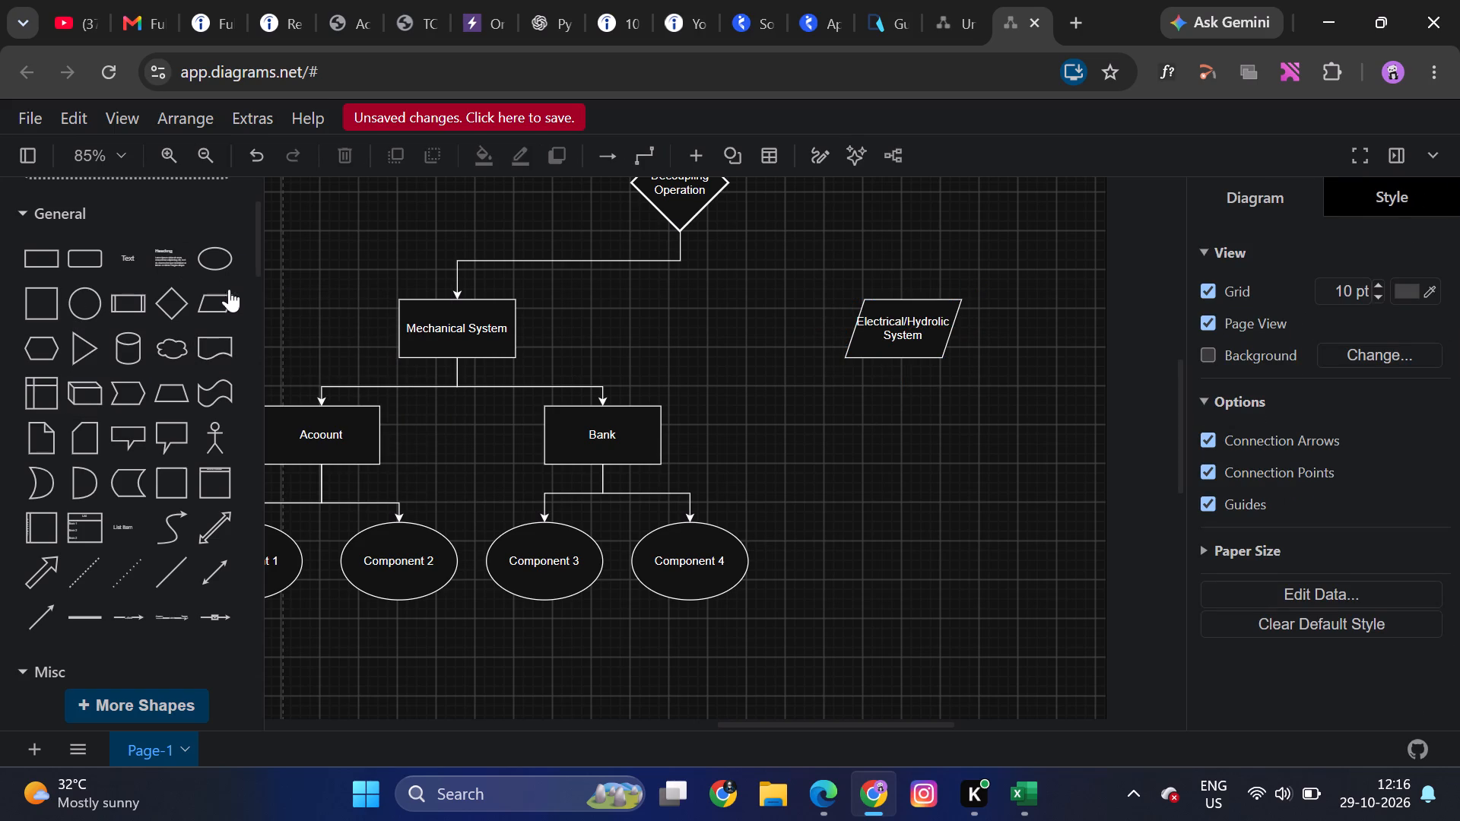
Add a parallelogram labelled "Subfunction 1" to the lower left of Electrical/Hydrolic System, level with the Bank box.
{"action": "left_click", "coordinate": [216, 303]}
{"action": "left_click_drag", "start_coordinate": [722, 445], "coordinate": [842, 440]}
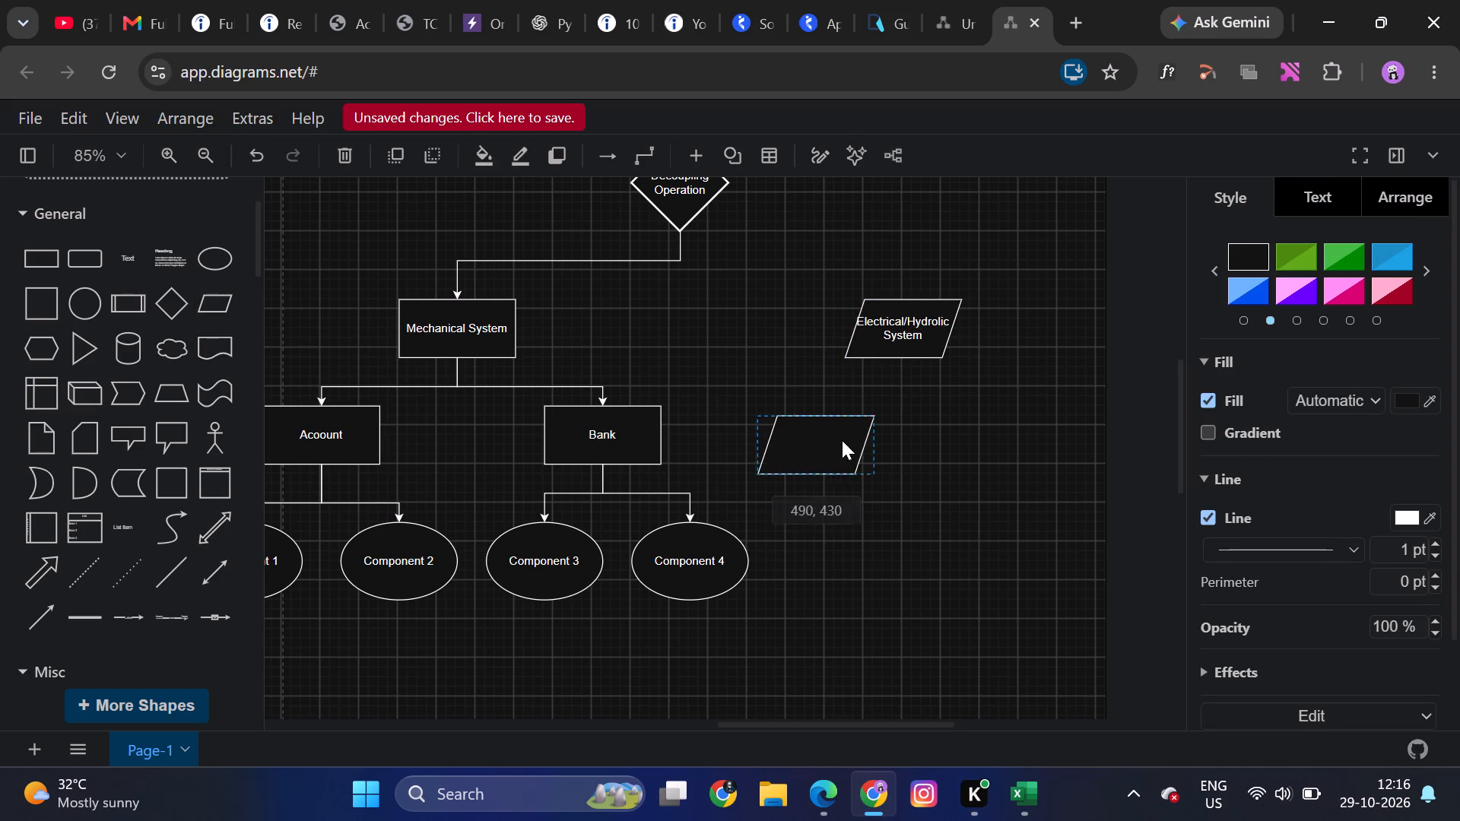
{"action": "left_click_drag", "start_coordinate": [842, 440], "coordinate": [820, 432]}
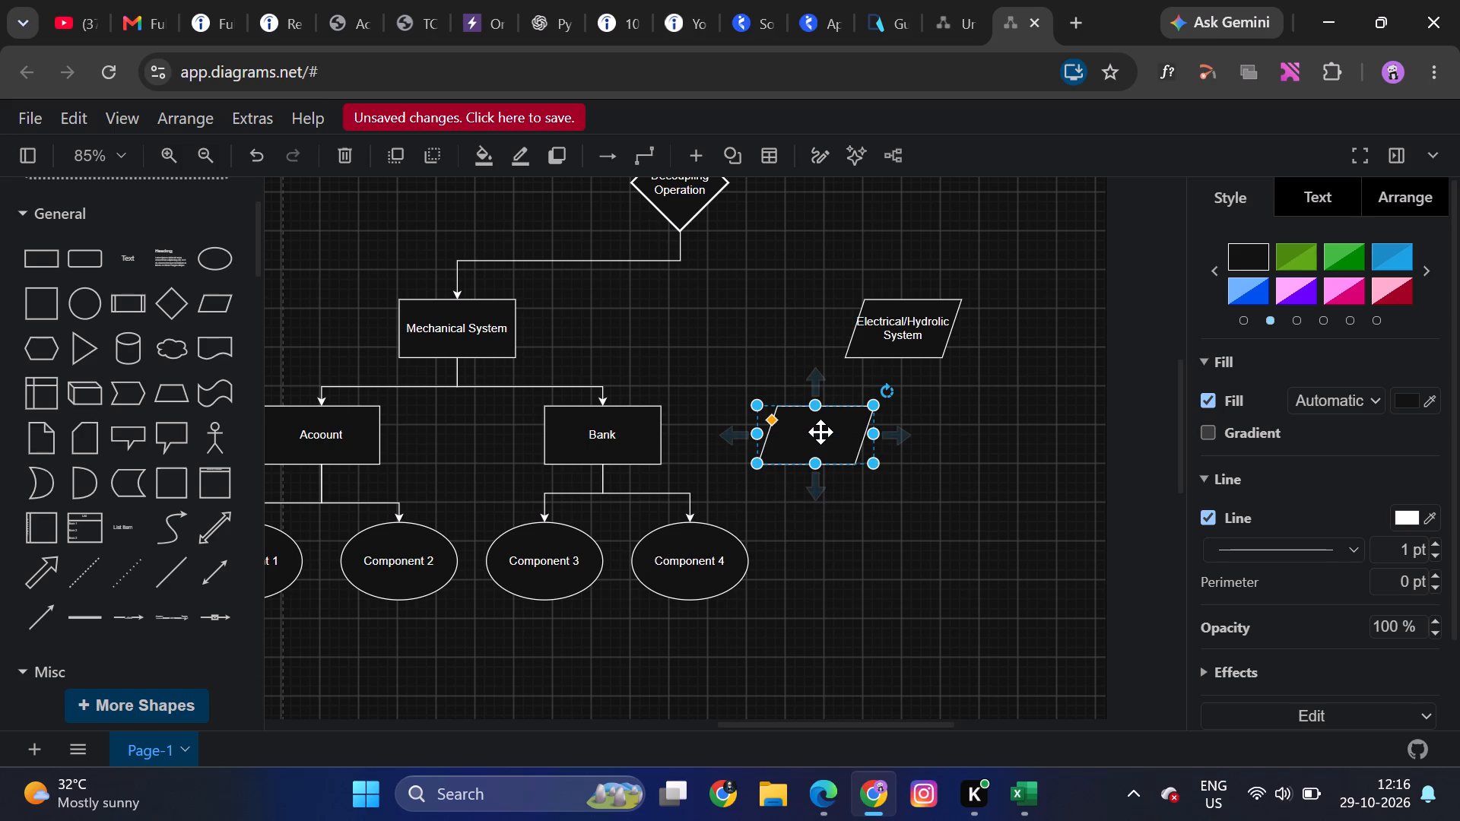
{"action": "double_click", "coordinate": [820, 432]}
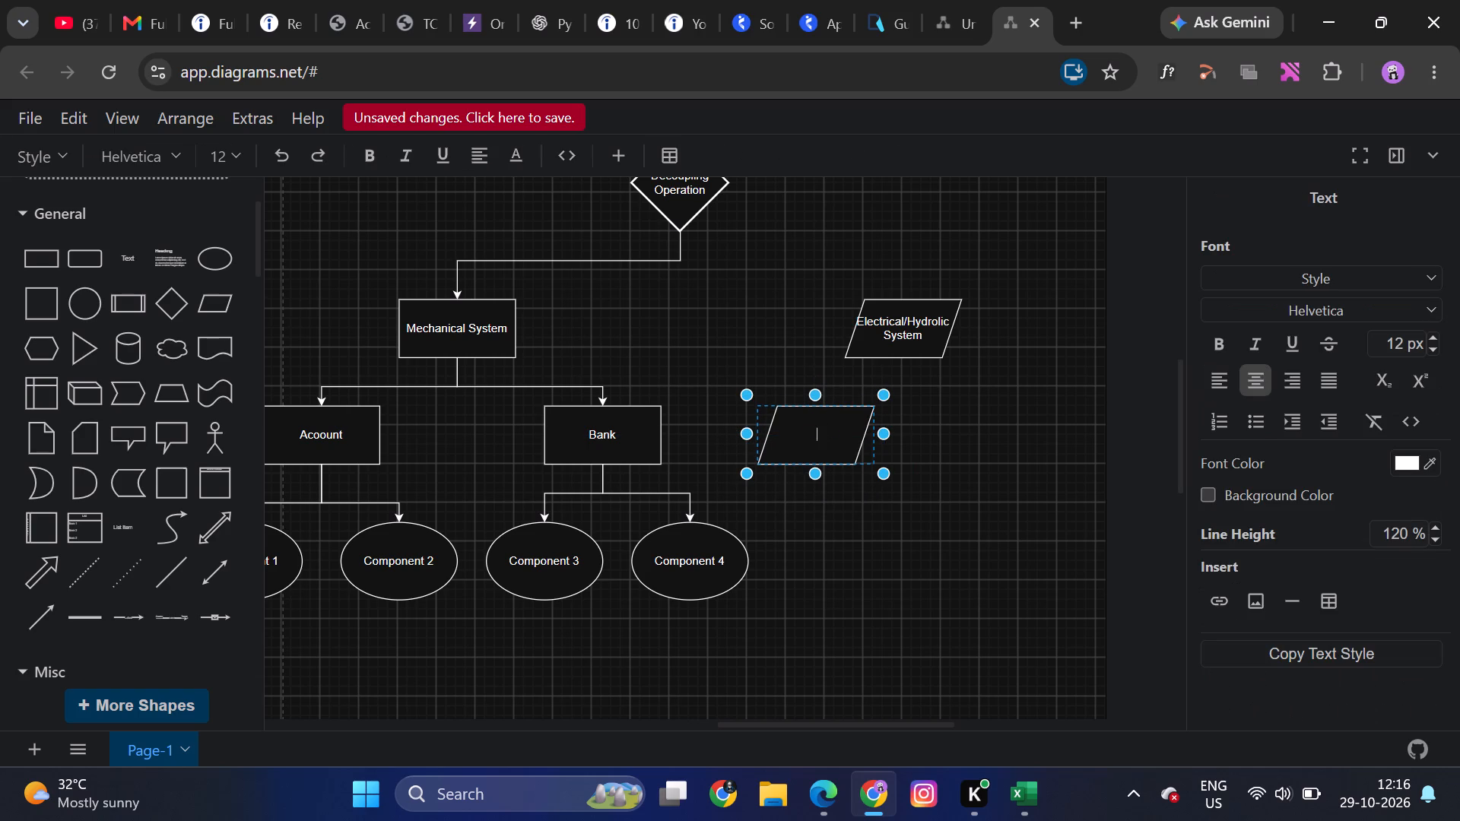
{"action": "type", "text": "Subfunction 1"}
{"action": "left_click", "coordinate": [870, 516]}
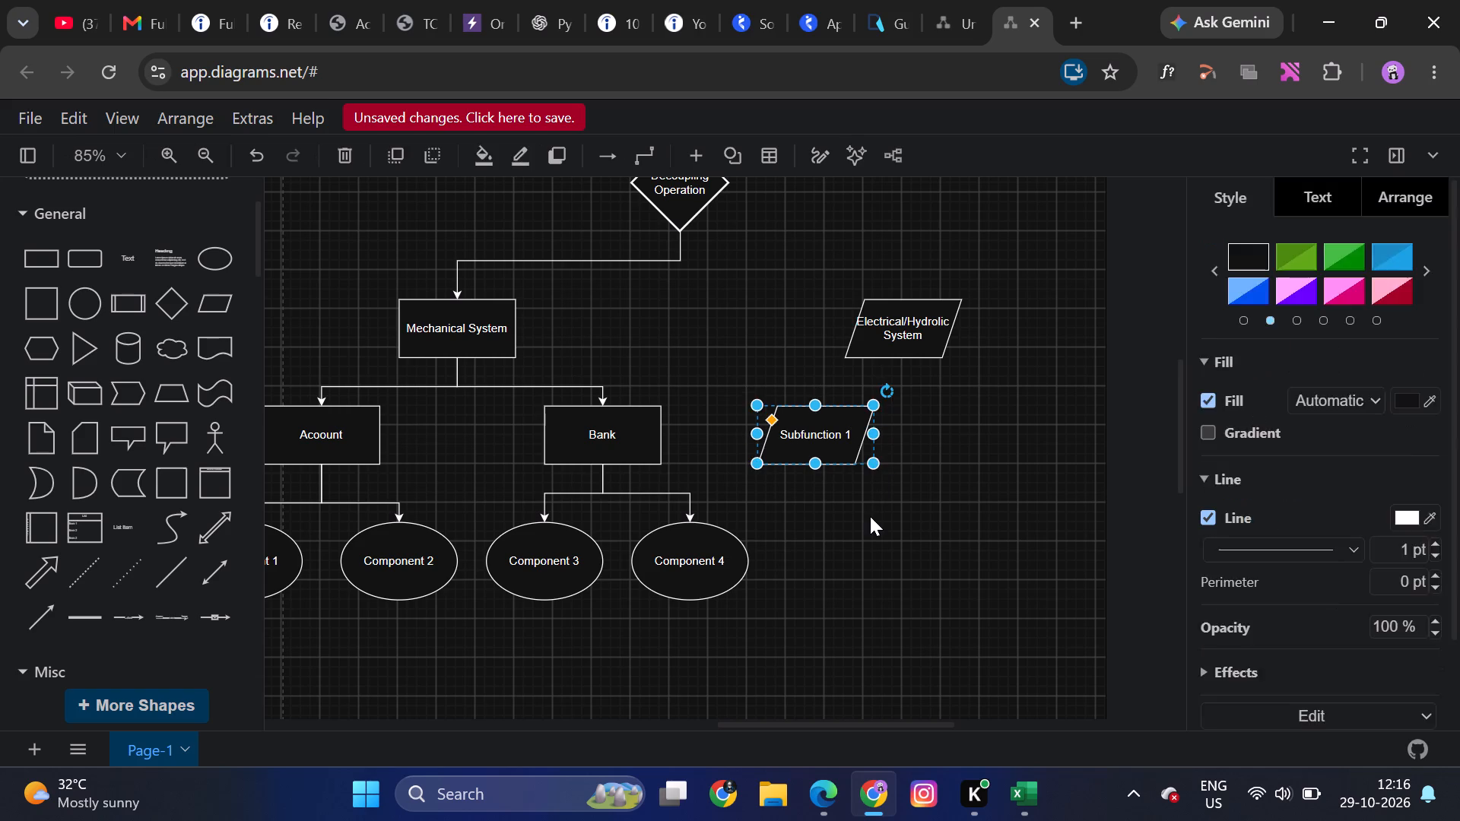
Add a parallelogram labelled "Subfunction 2" to the lower right of Electrical/Hydrolic System, level with Subfunction 1.
{"action": "left_click", "coordinate": [211, 298]}
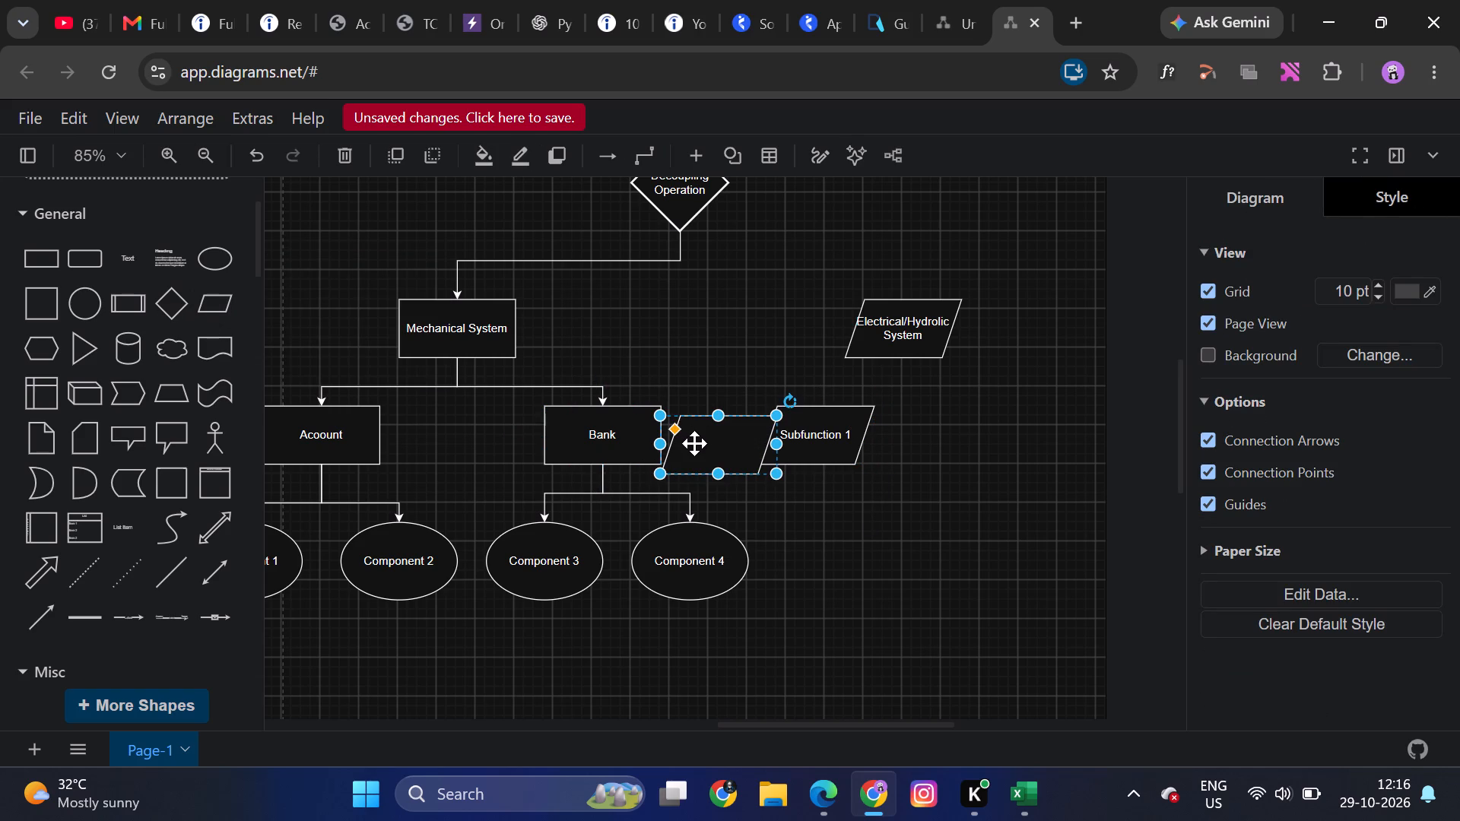
{"action": "left_click_drag", "start_coordinate": [694, 443], "coordinate": [997, 430]}
{"action": "double_click", "coordinate": [997, 430]}
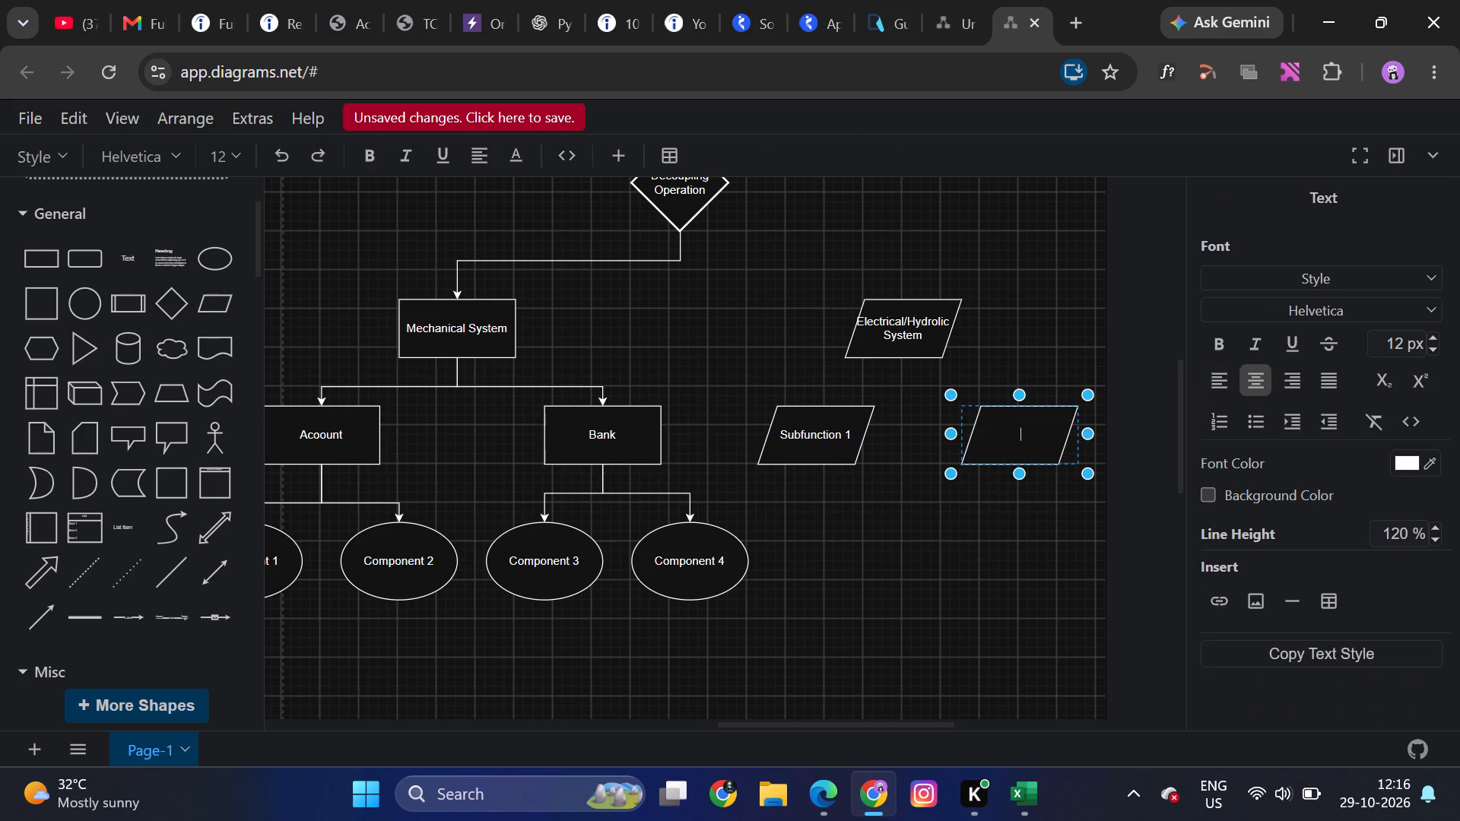
{"action": "type", "text": "Sub"}
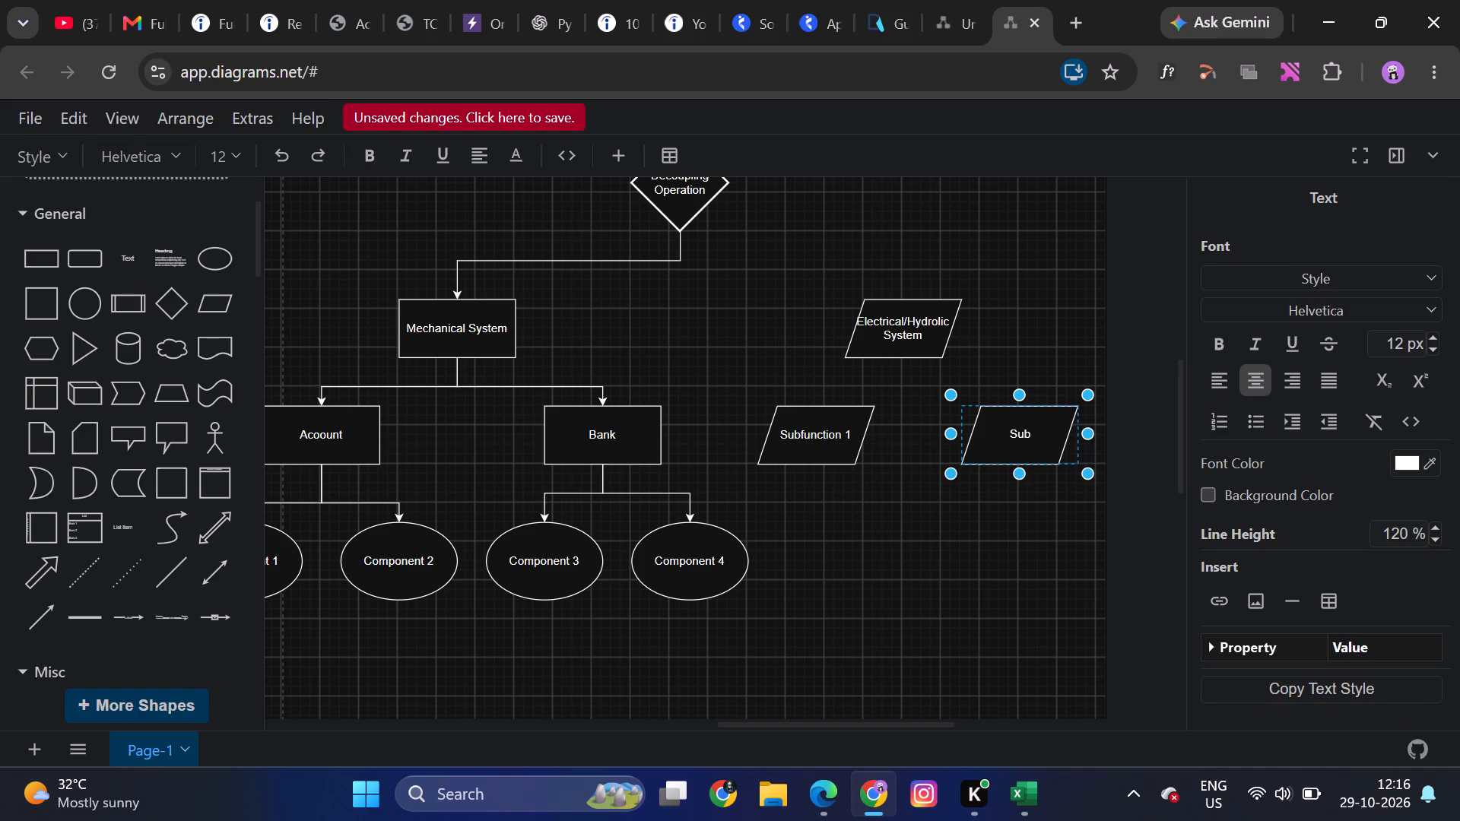
{"action": "type", "text": "function 2"}
Shift the Electrical/Hydrolic System, Subfunction 1 and Subfunction 2 parallelograms further right along their rows, keeping the subfunctions on either side below the system.
{"action": "left_click_drag", "start_coordinate": [824, 445], "coordinate": [805, 442]}
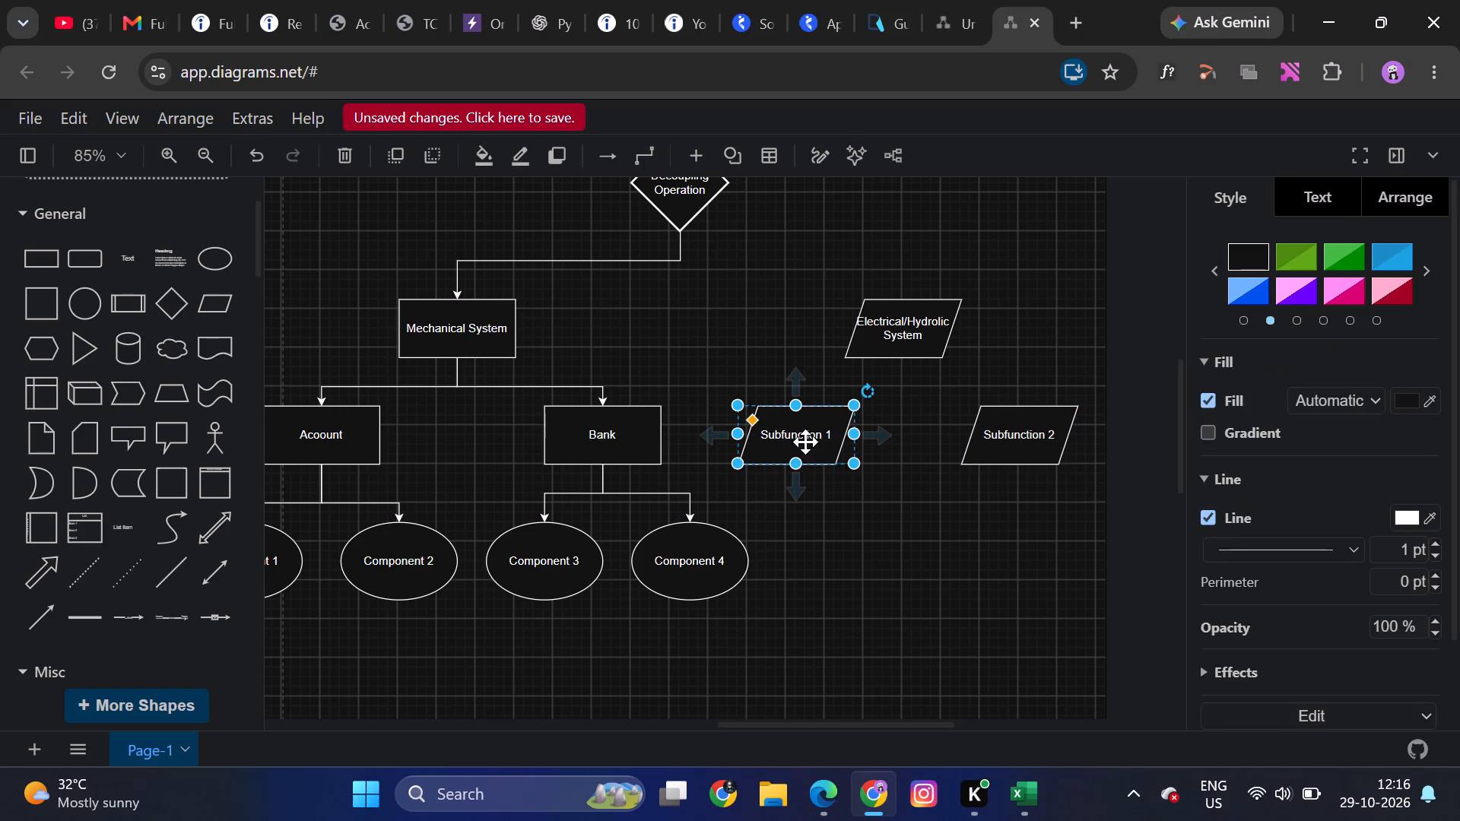
{"action": "left_click_drag", "start_coordinate": [1019, 428], "coordinate": [1001, 429]}
{"action": "left_click", "coordinate": [921, 592]}
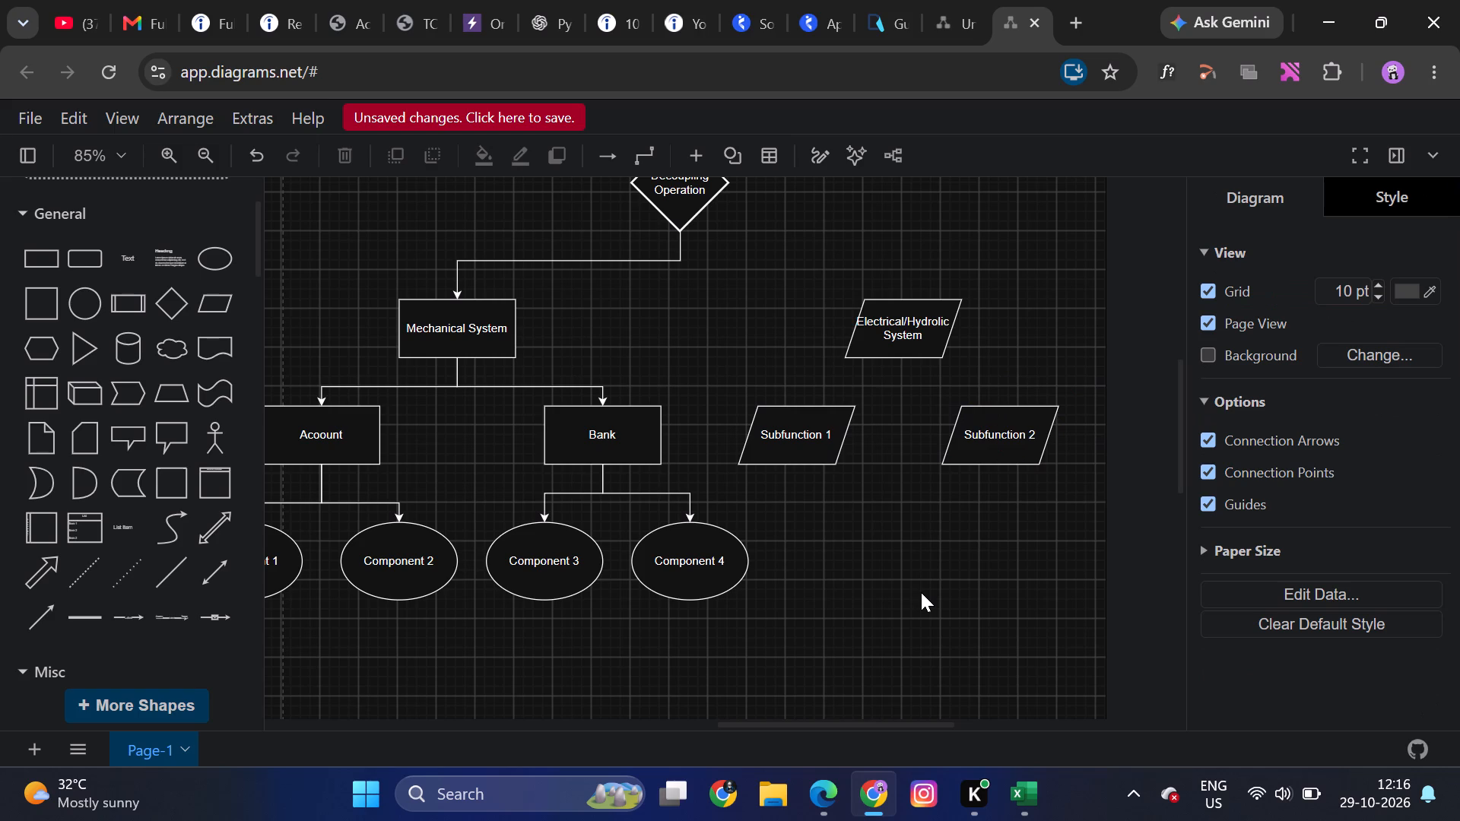
{"action": "left_click_drag", "start_coordinate": [898, 313], "coordinate": [947, 313]}
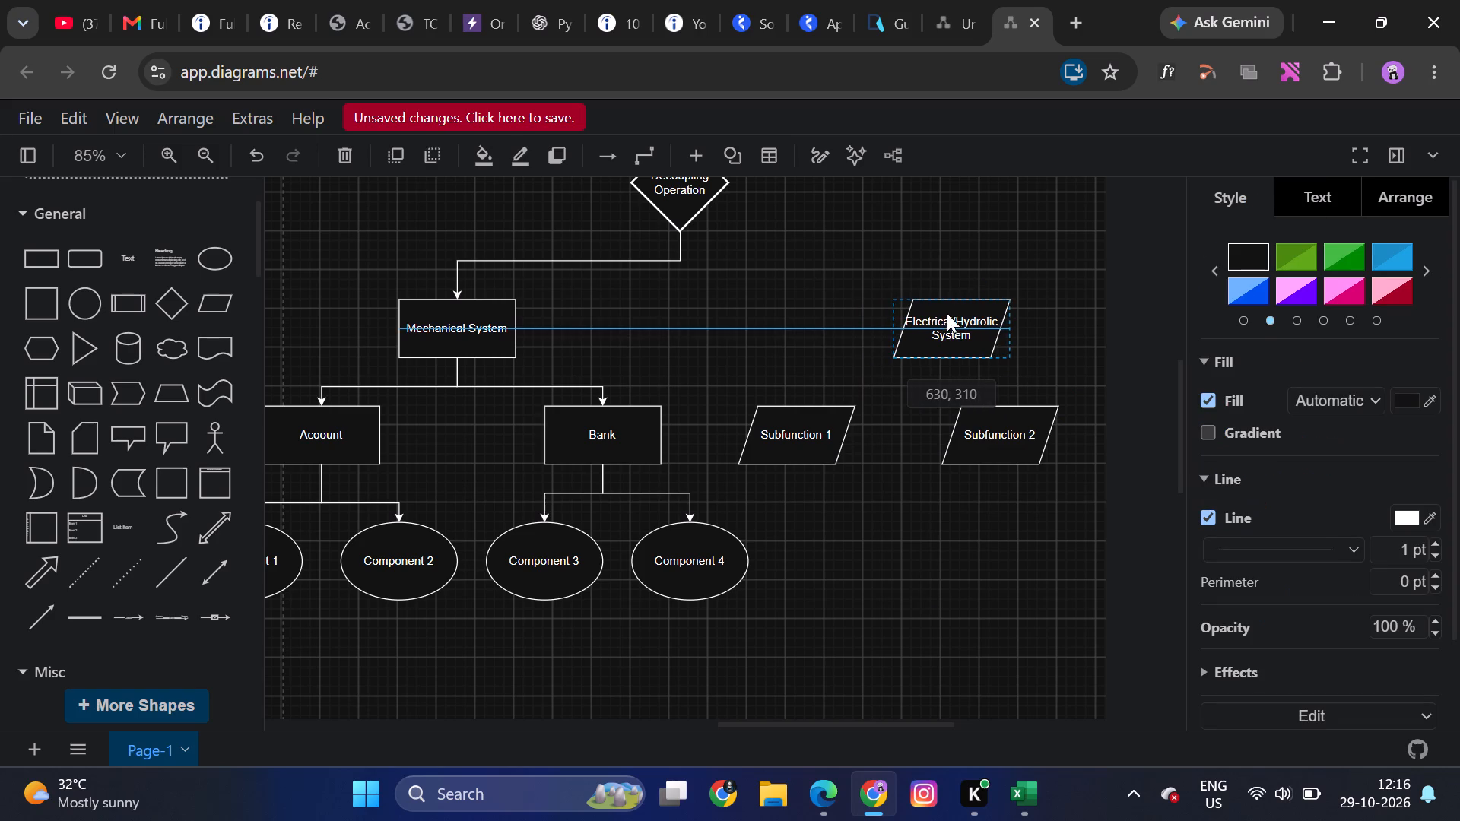
{"action": "left_click_drag", "start_coordinate": [947, 313], "coordinate": [969, 313]}
{"action": "left_click_drag", "start_coordinate": [801, 431], "coordinate": [861, 429]}
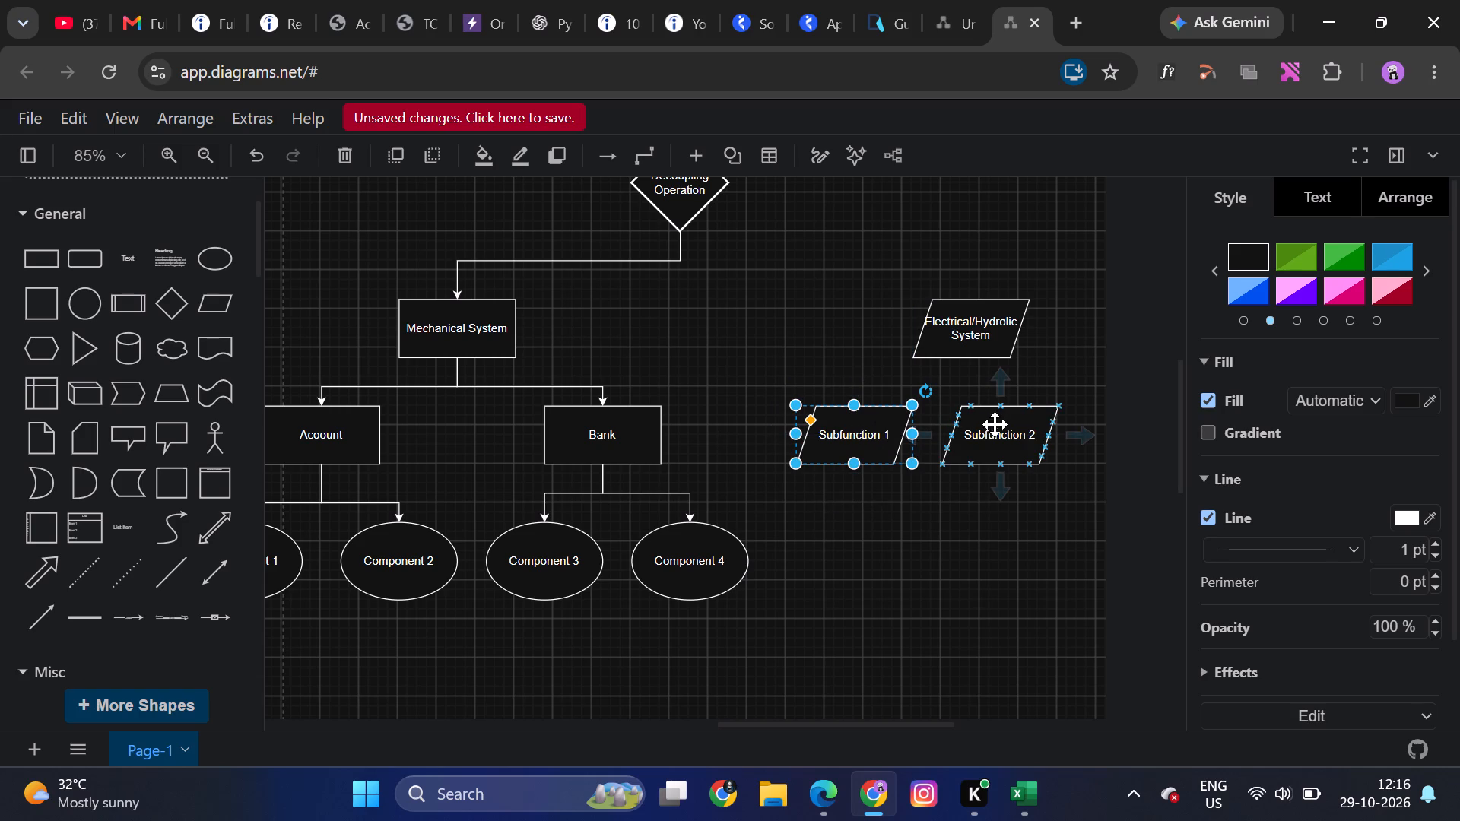
{"action": "left_click_drag", "start_coordinate": [985, 439], "coordinate": [1028, 435]}
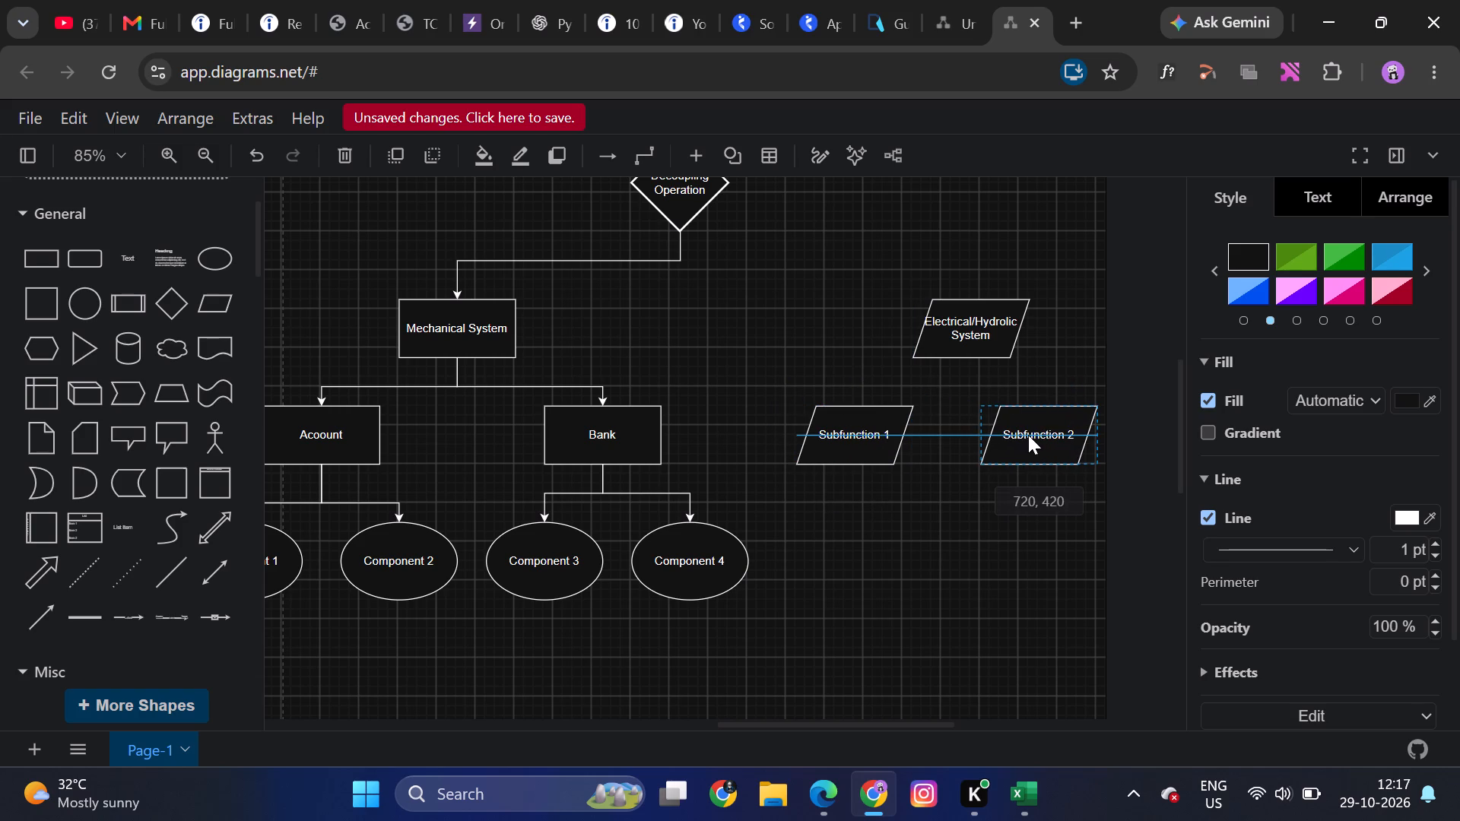
{"action": "left_click_drag", "start_coordinate": [1028, 435], "coordinate": [1032, 435]}
{"action": "left_click", "coordinate": [903, 553]}
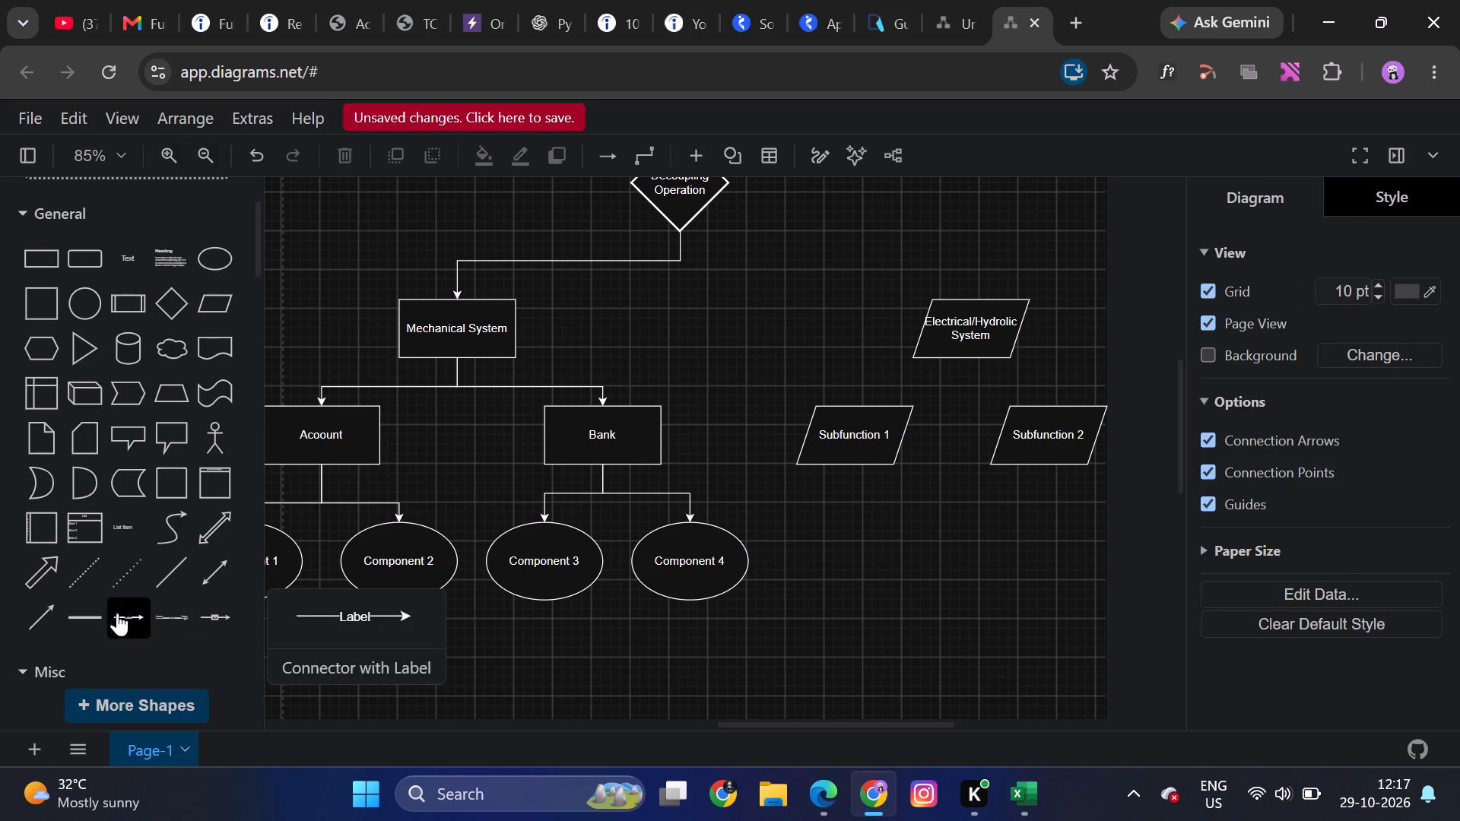
Connect the bottom of the Decoupling Operation diamond to the top of Electrical/Hydrolic System with a right-angled directional arrow.
{"action": "left_click", "coordinate": [44, 617]}
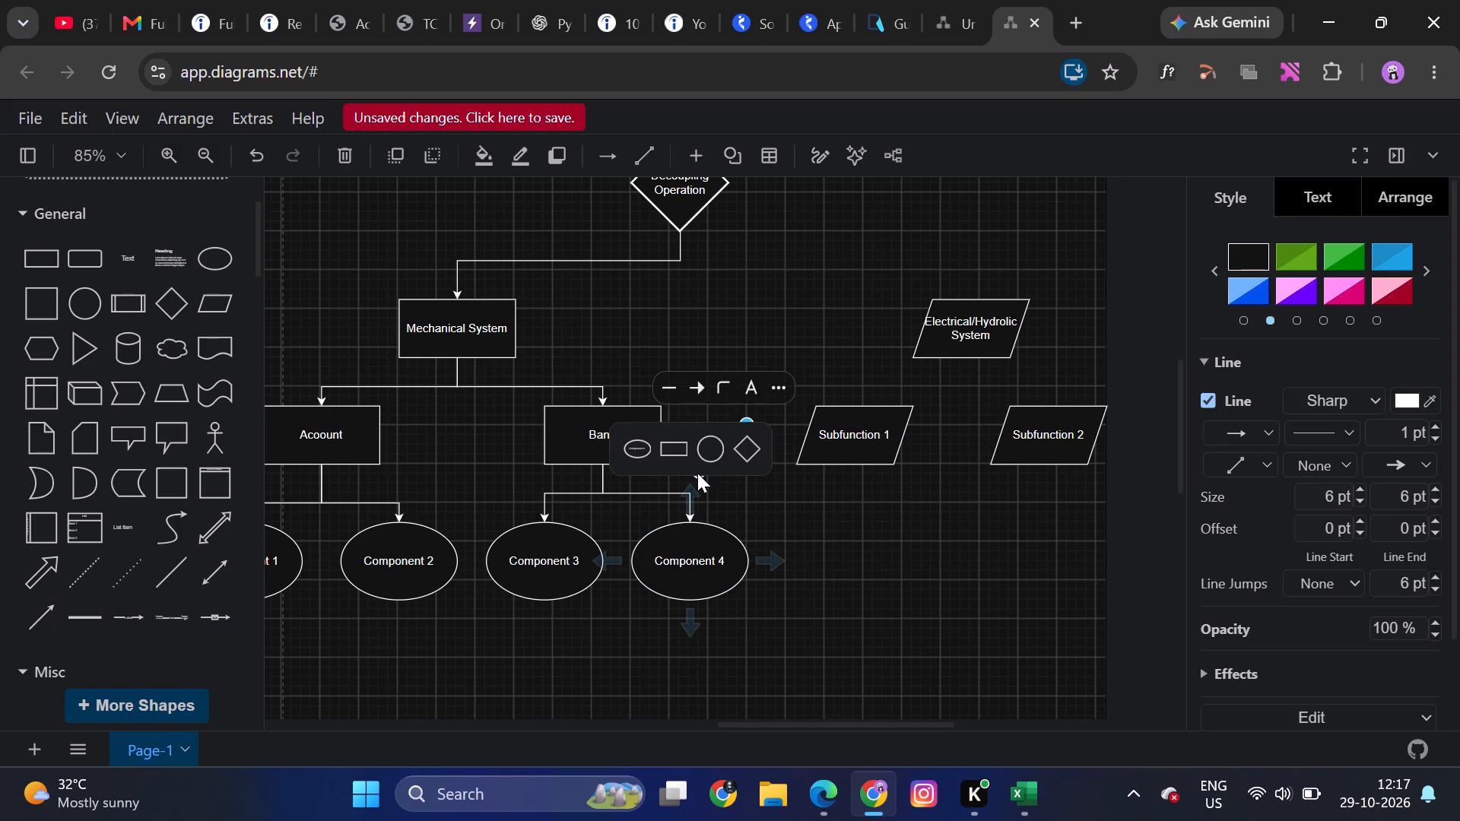
{"action": "left_click", "coordinate": [736, 489]}
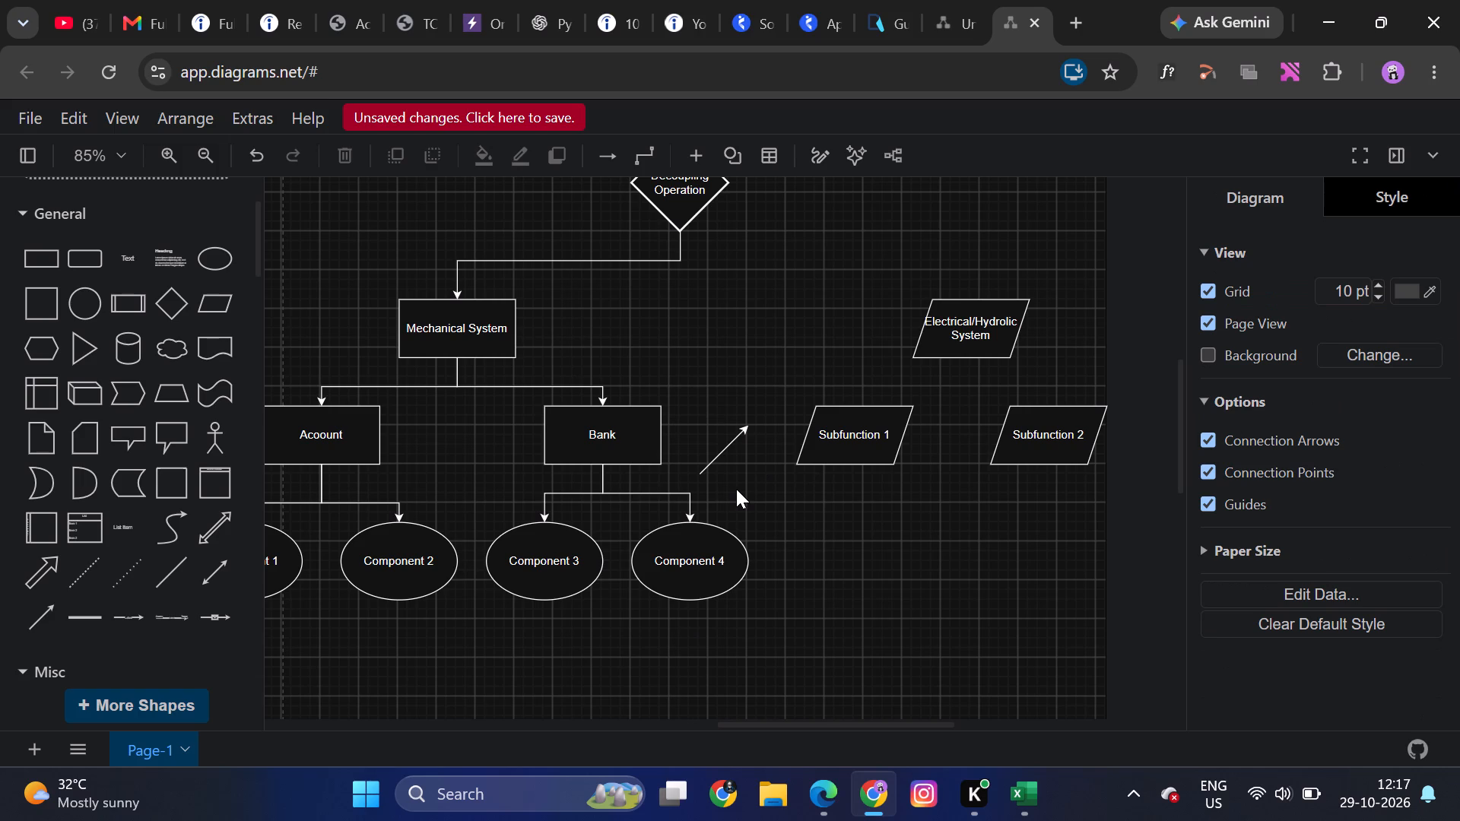
{"action": "left_click", "coordinate": [706, 474]}
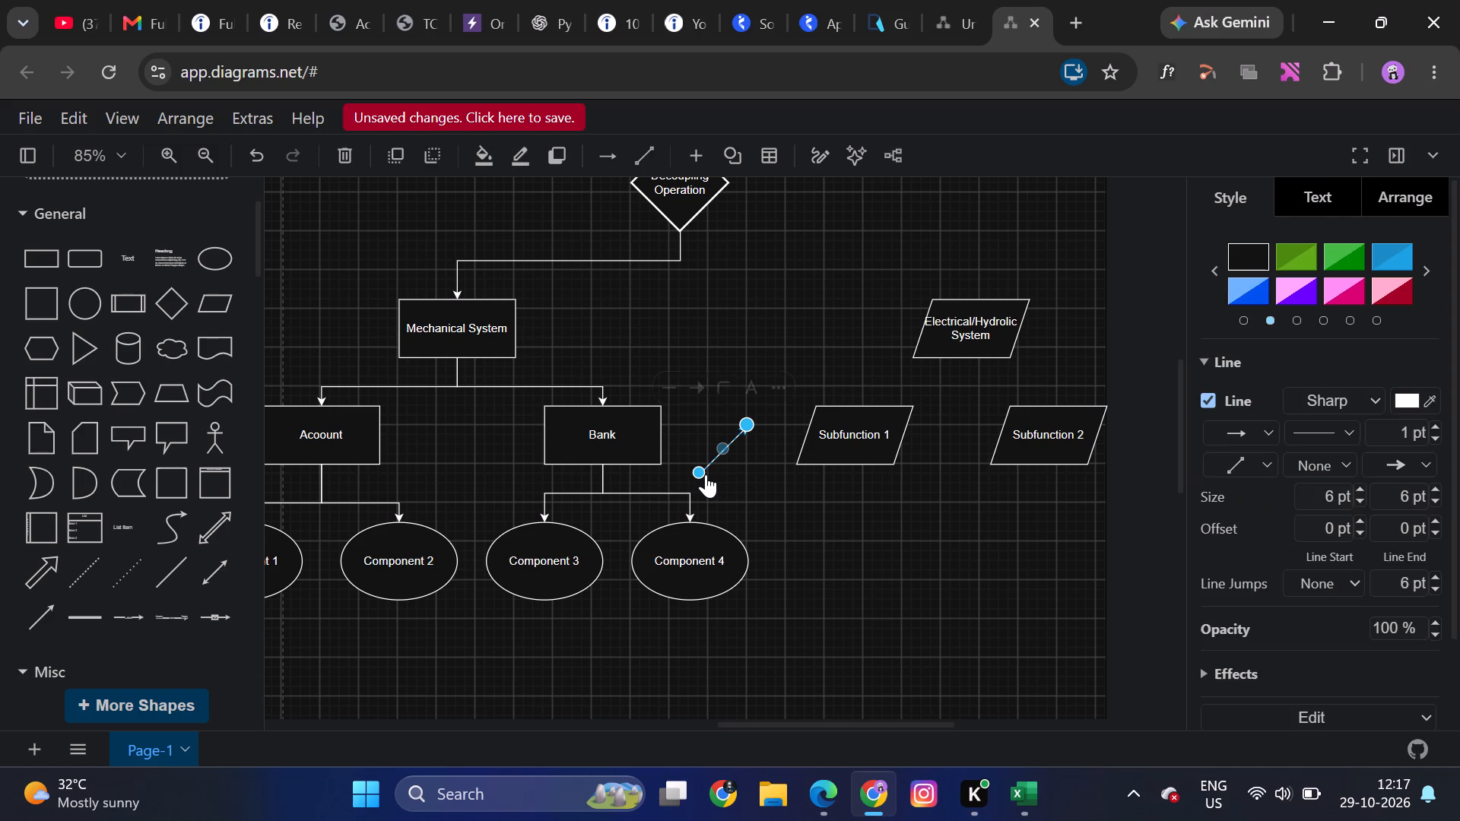
{"action": "left_click_drag", "start_coordinate": [693, 473], "coordinate": [674, 279]}
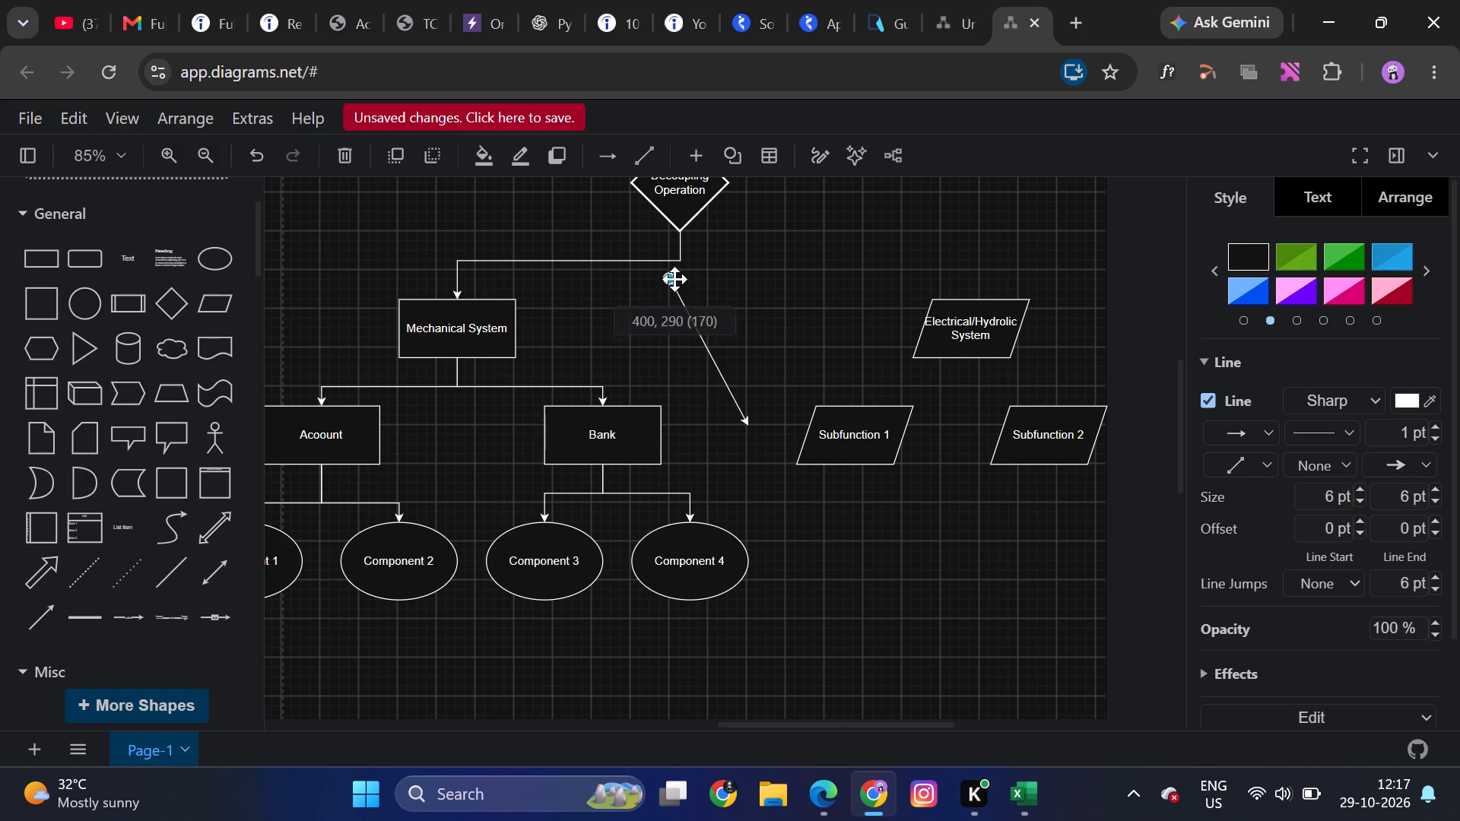
{"action": "left_click_drag", "start_coordinate": [674, 279], "coordinate": [676, 229]}
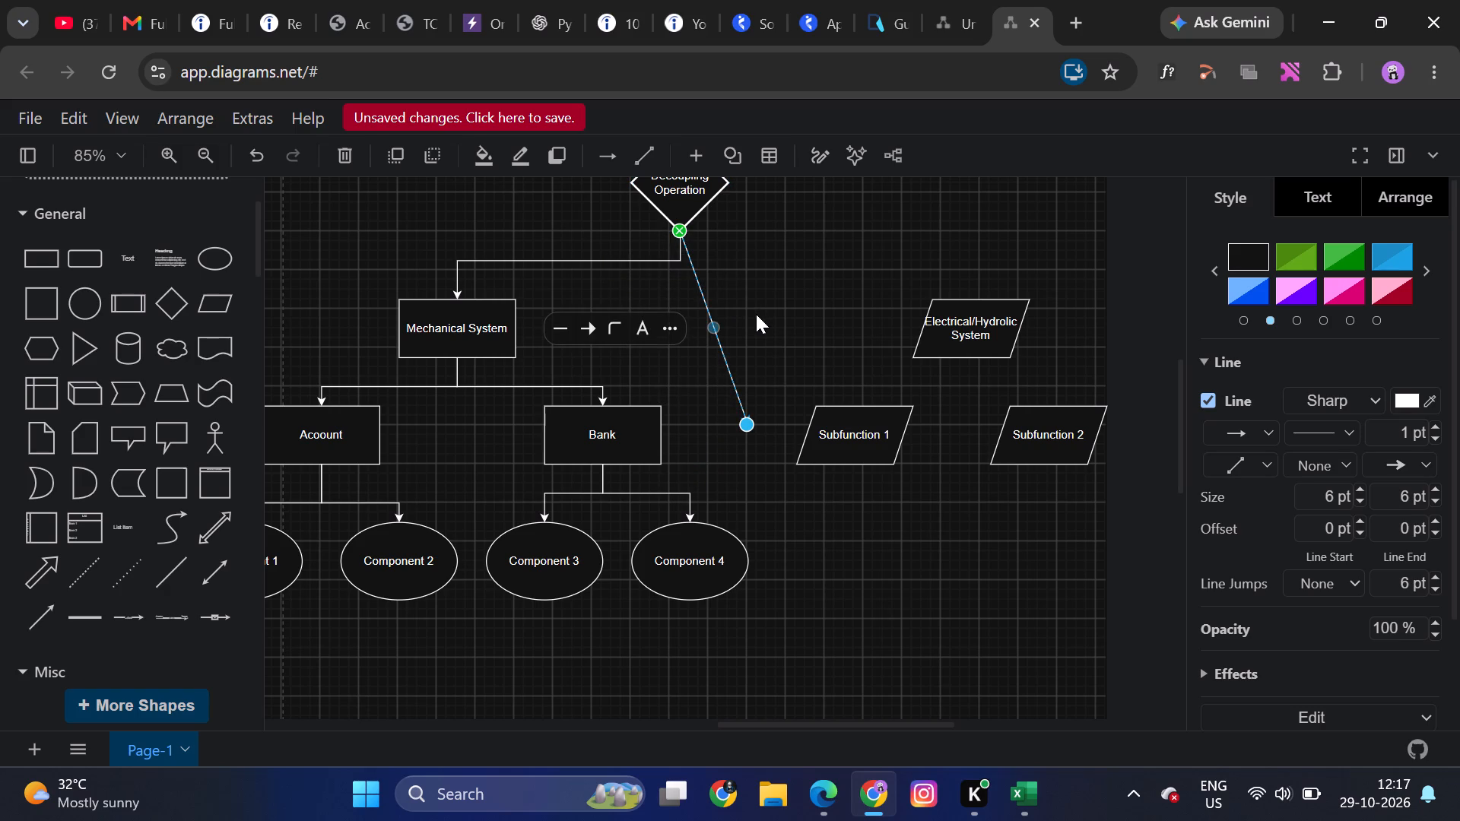
{"action": "left_click_drag", "start_coordinate": [743, 426], "coordinate": [981, 300]}
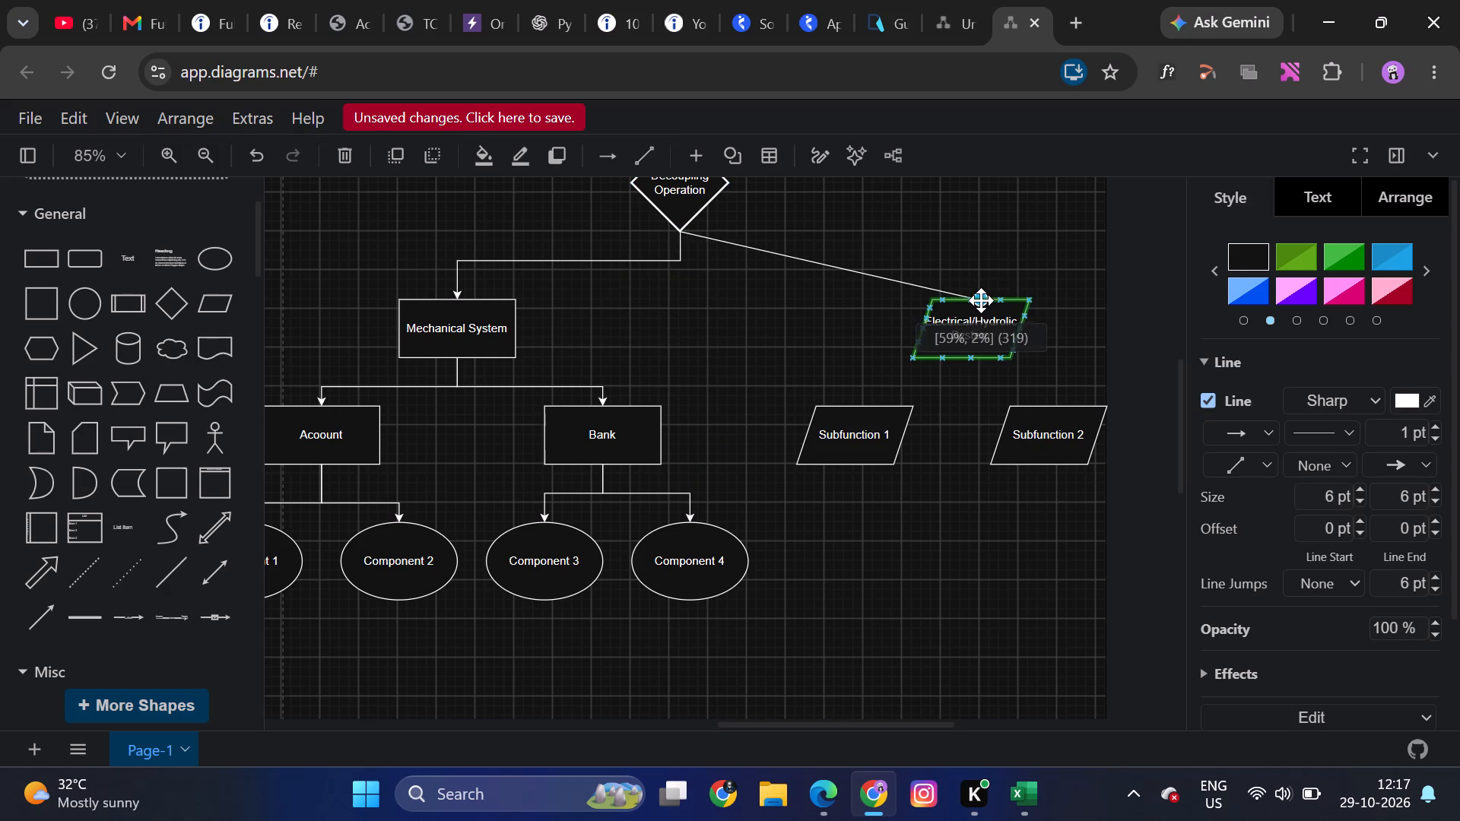
{"action": "left_click_drag", "start_coordinate": [981, 300], "coordinate": [975, 299]}
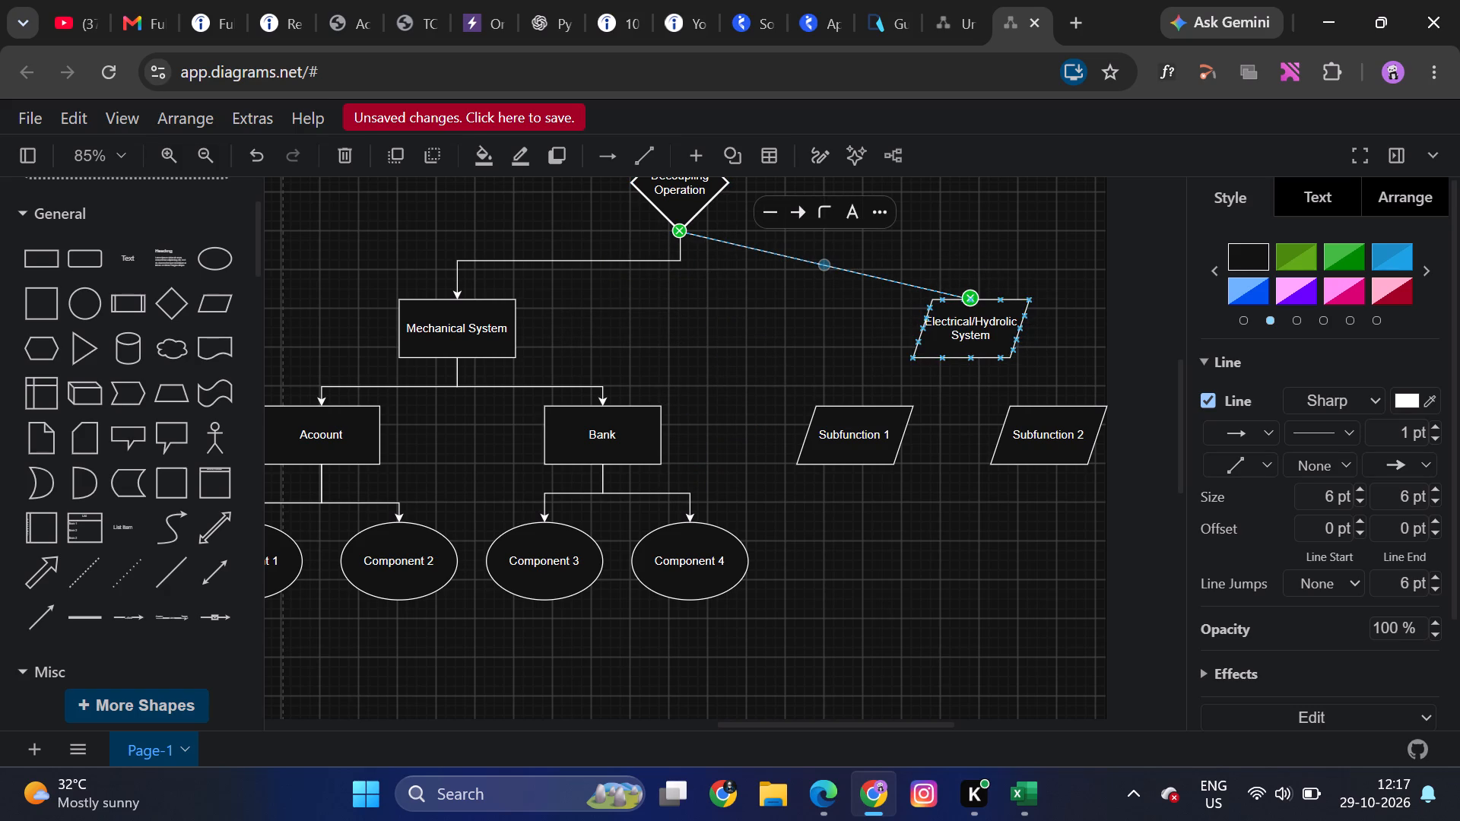
{"action": "left_click_drag", "start_coordinate": [821, 261], "coordinate": [677, 260]}
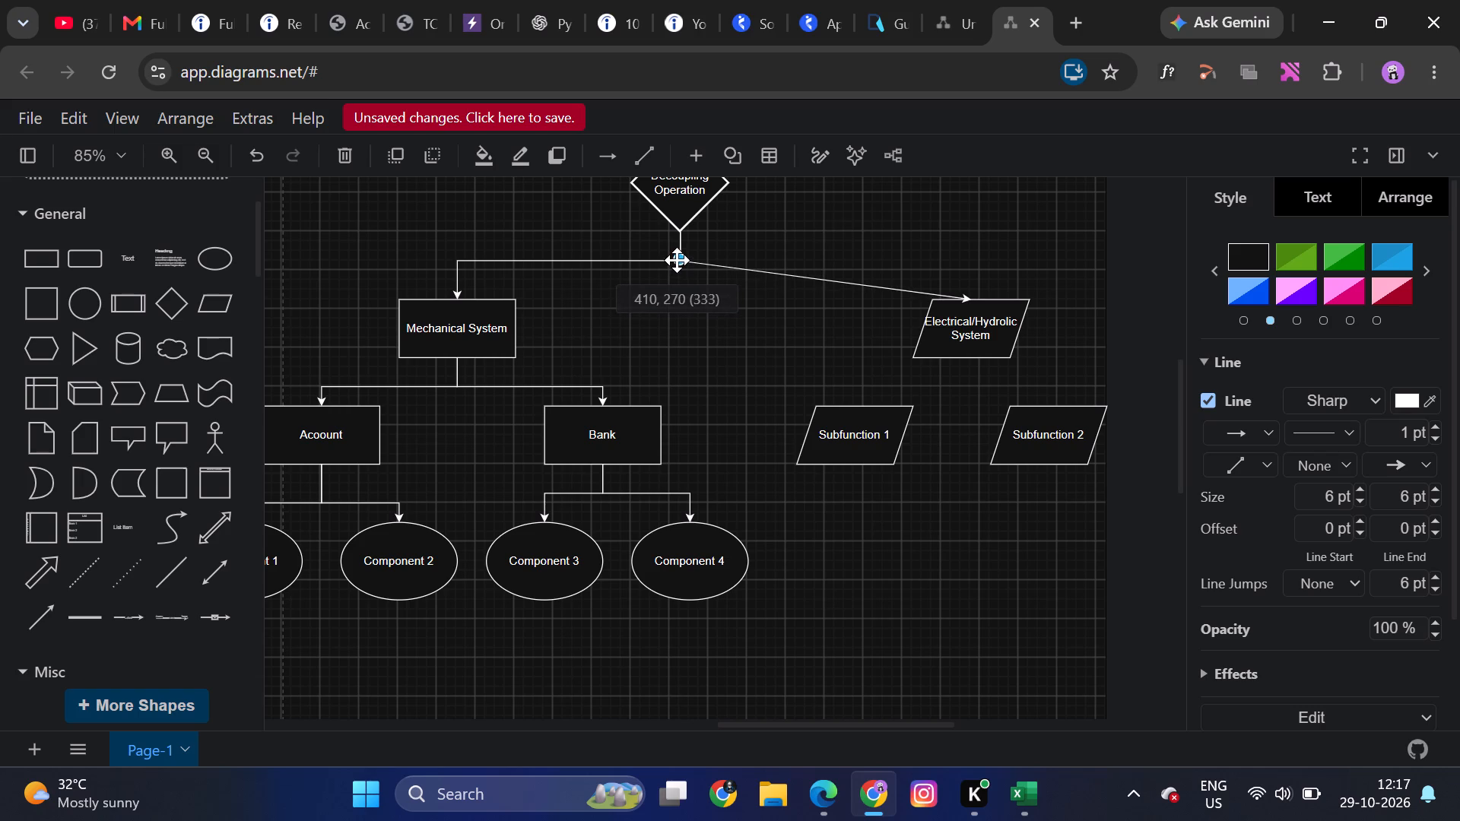
{"action": "left_click_drag", "start_coordinate": [825, 277], "coordinate": [992, 265]}
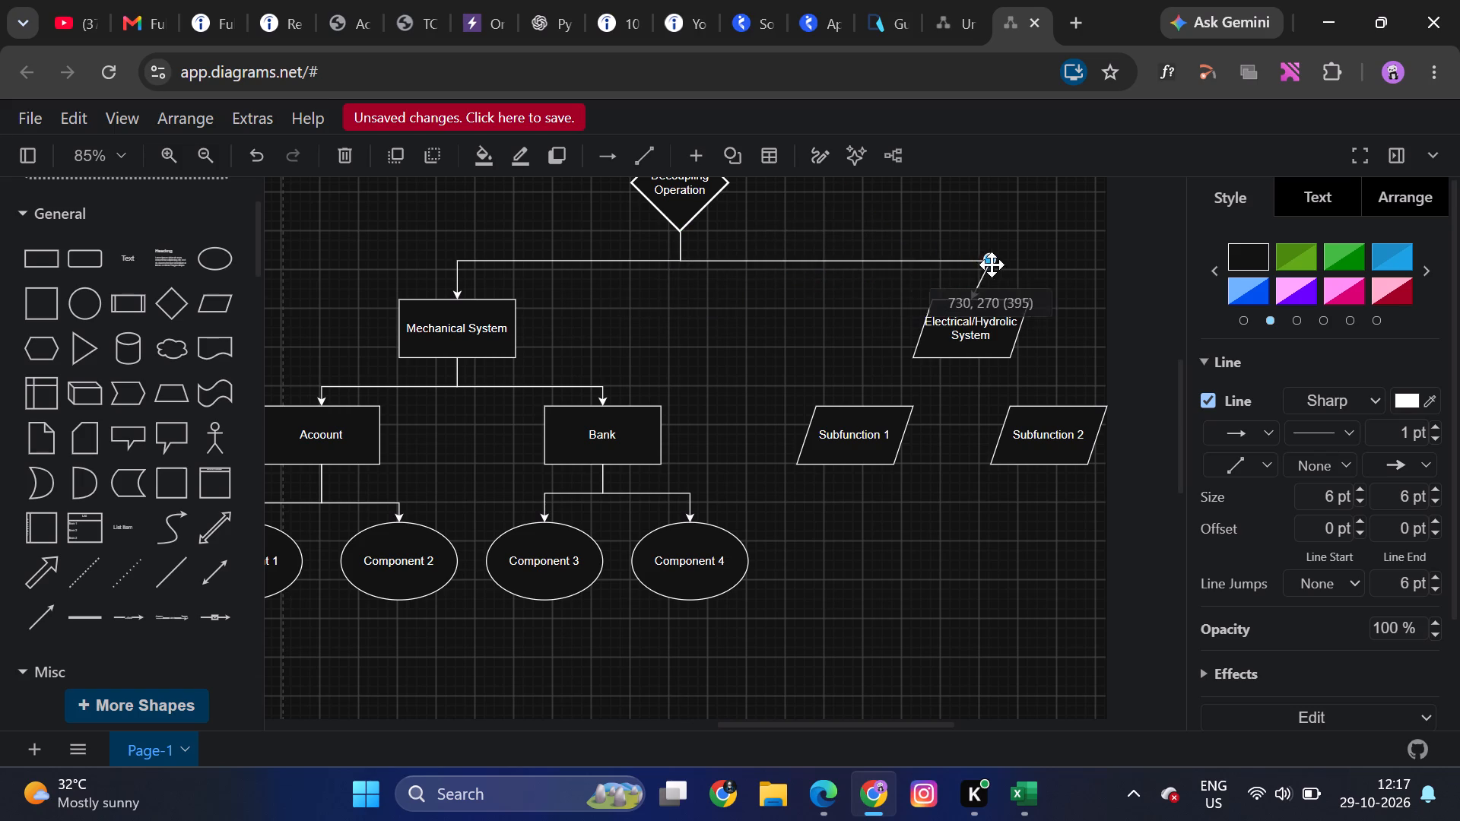
{"action": "left_click_drag", "start_coordinate": [992, 265], "coordinate": [973, 264]}
{"action": "left_click", "coordinate": [813, 363]}
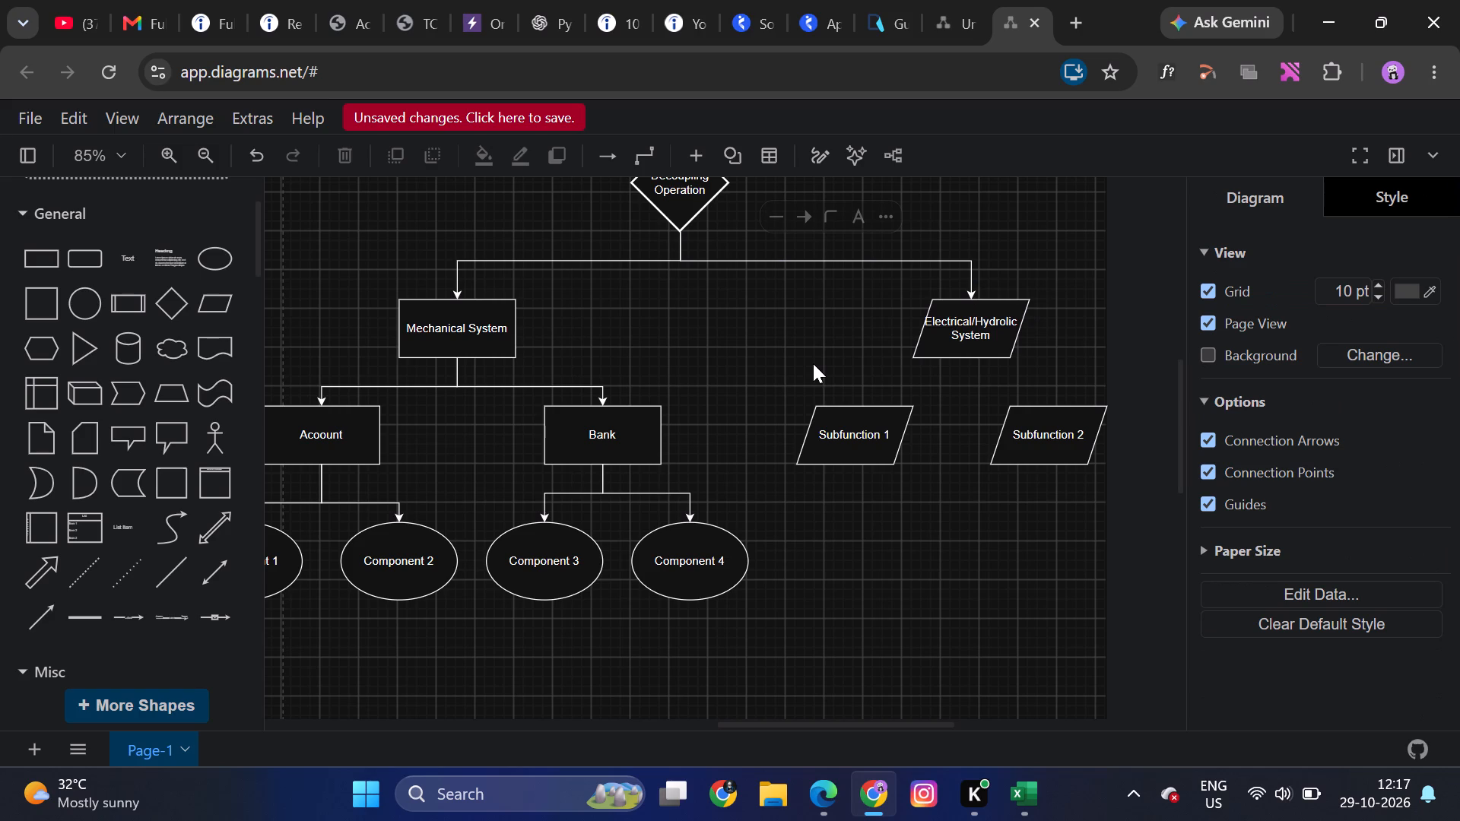
Connect the bottom of Electrical/Hydrolic System to the top of Subfunction 1 with a right-angled directional arrow.
{"action": "left_click", "coordinate": [42, 619]}
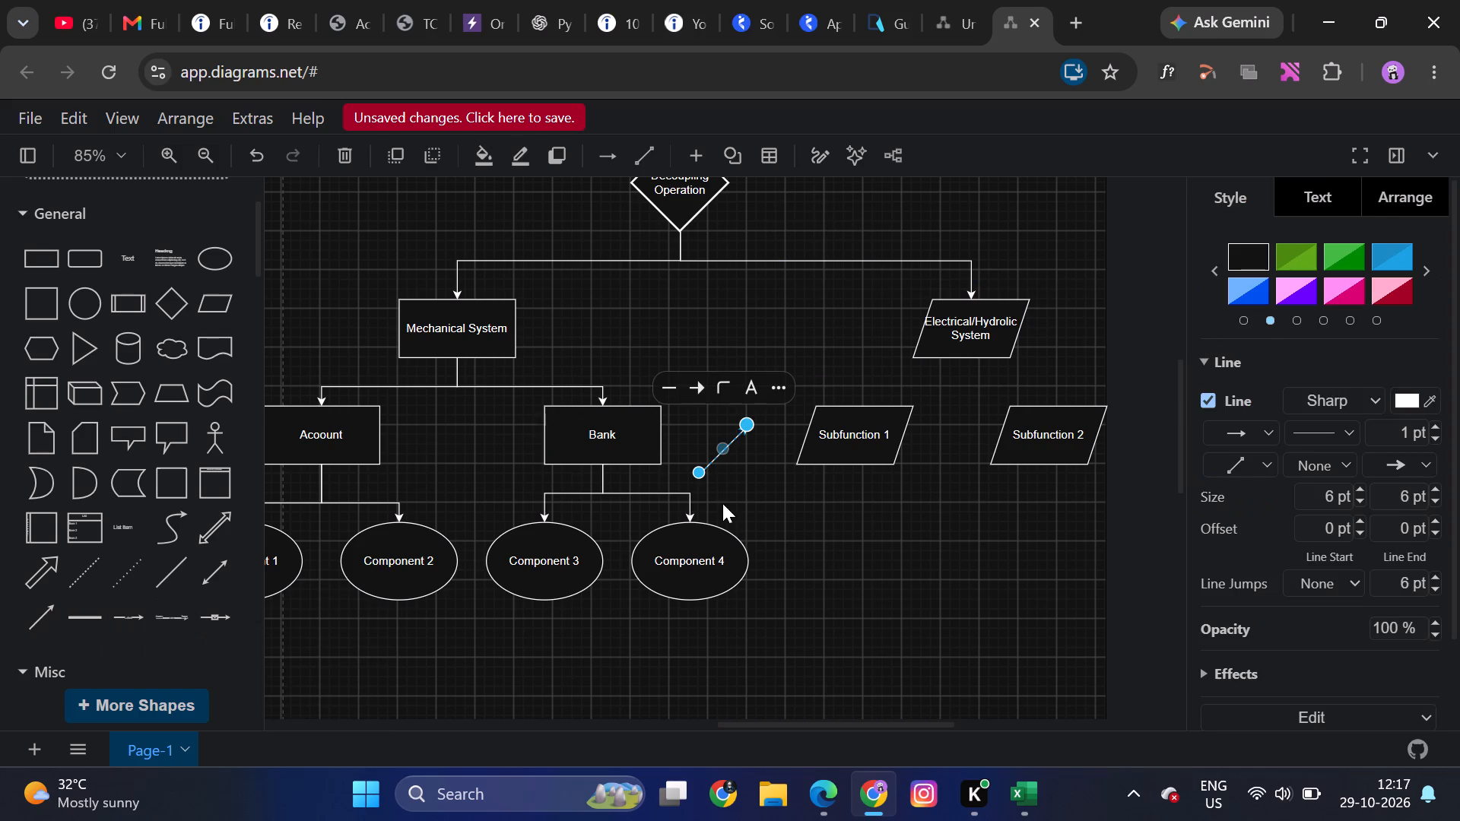
{"action": "left_click_drag", "start_coordinate": [695, 468], "coordinate": [973, 354]}
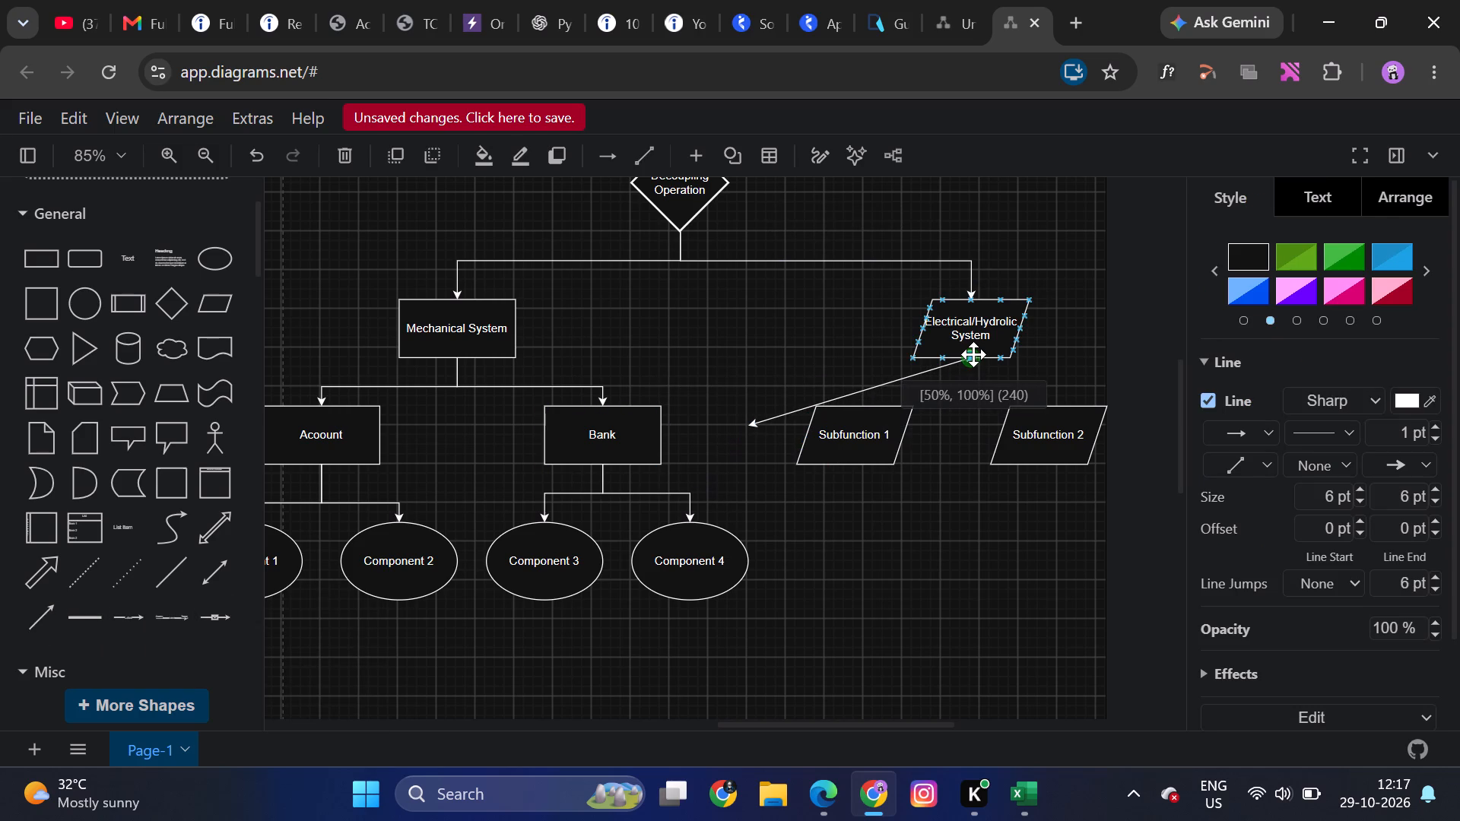
{"action": "left_click_drag", "start_coordinate": [973, 354], "coordinate": [970, 354]}
{"action": "left_click_drag", "start_coordinate": [744, 427], "coordinate": [884, 408]}
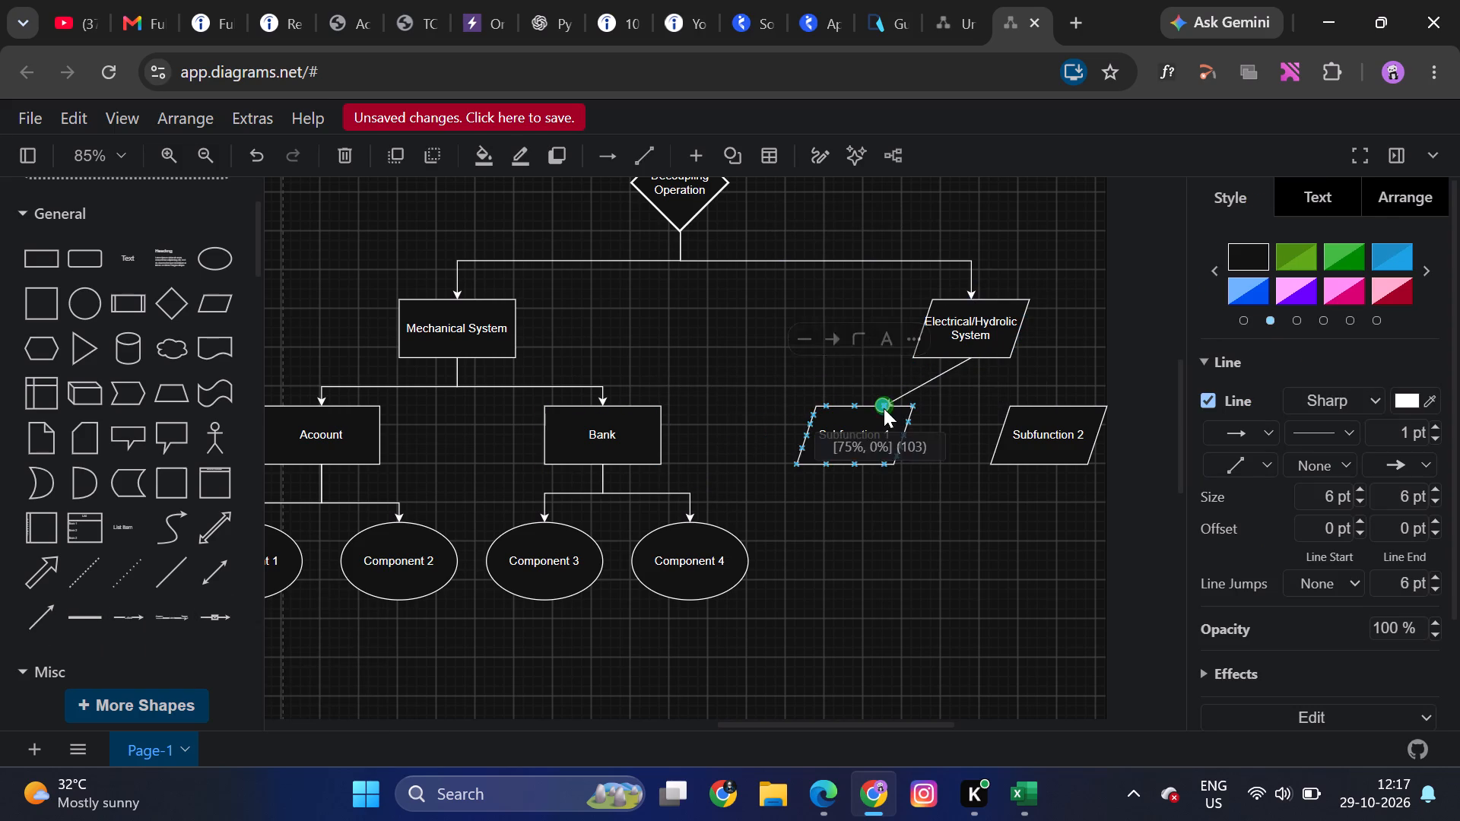
{"action": "left_click_drag", "start_coordinate": [884, 408], "coordinate": [856, 401]}
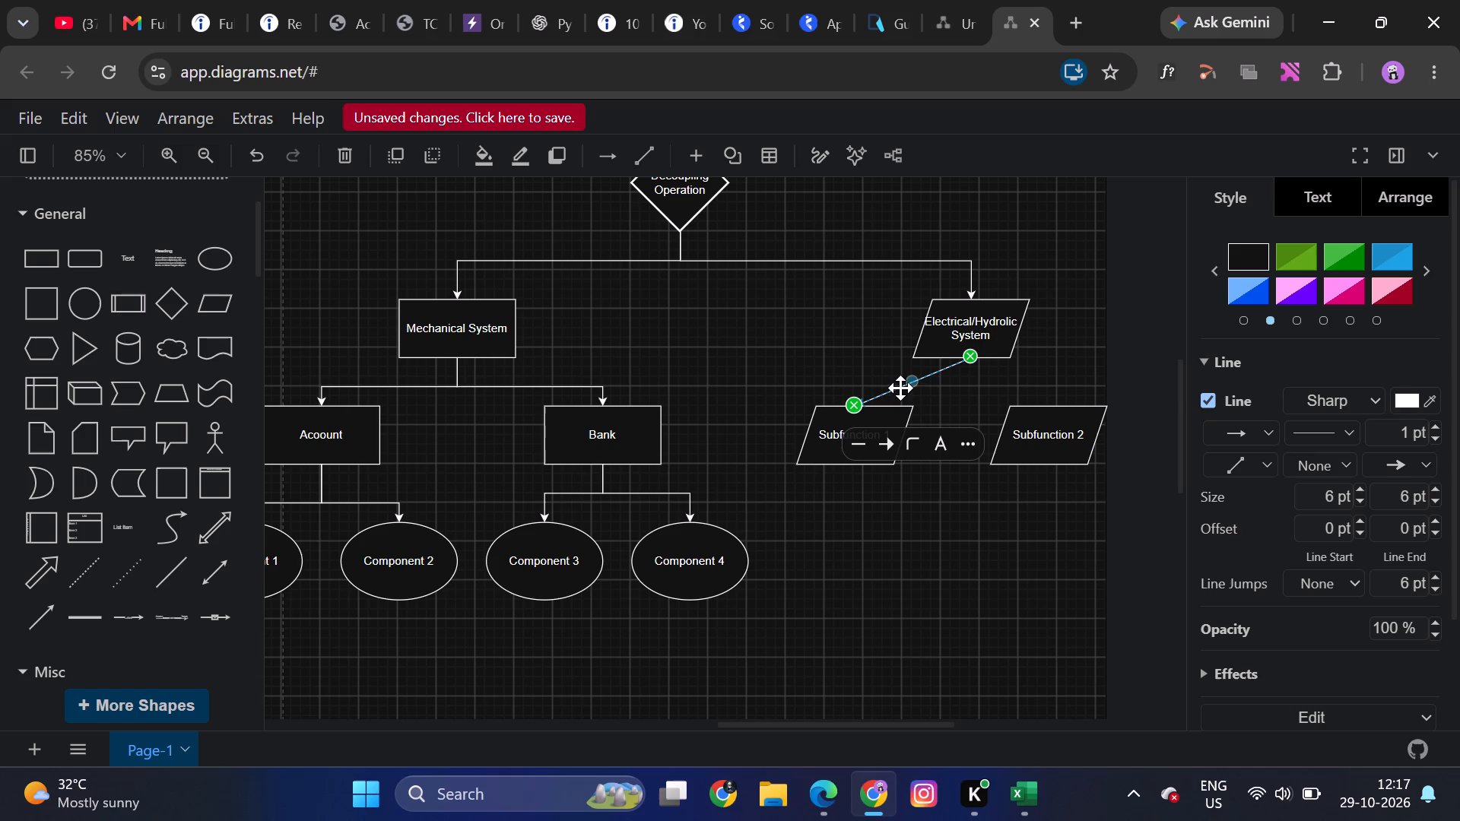
{"action": "left_click_drag", "start_coordinate": [915, 382], "coordinate": [970, 383]}
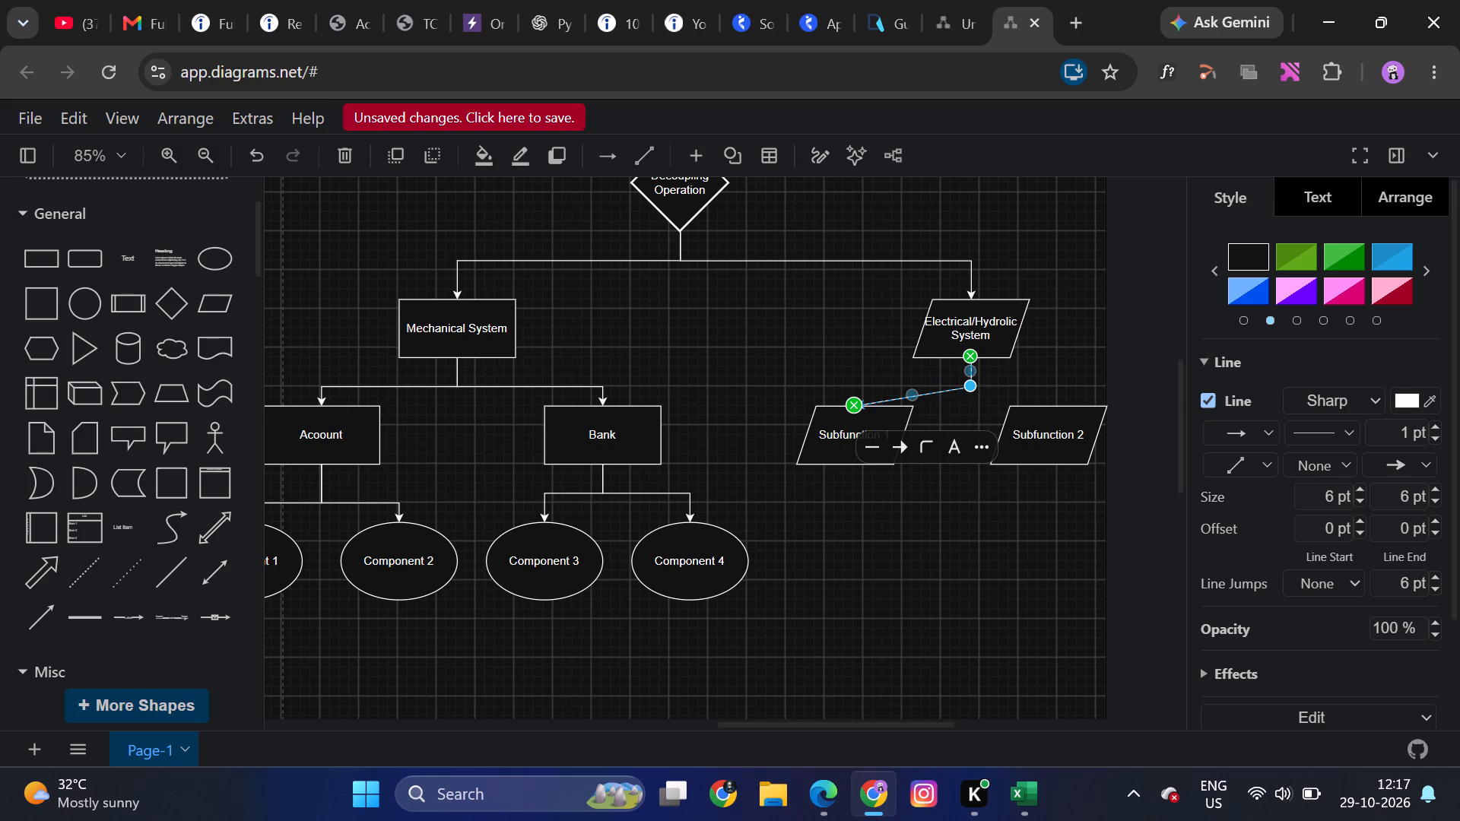
{"action": "left_click_drag", "start_coordinate": [911, 398], "coordinate": [855, 388]}
{"action": "left_click", "coordinate": [882, 606]}
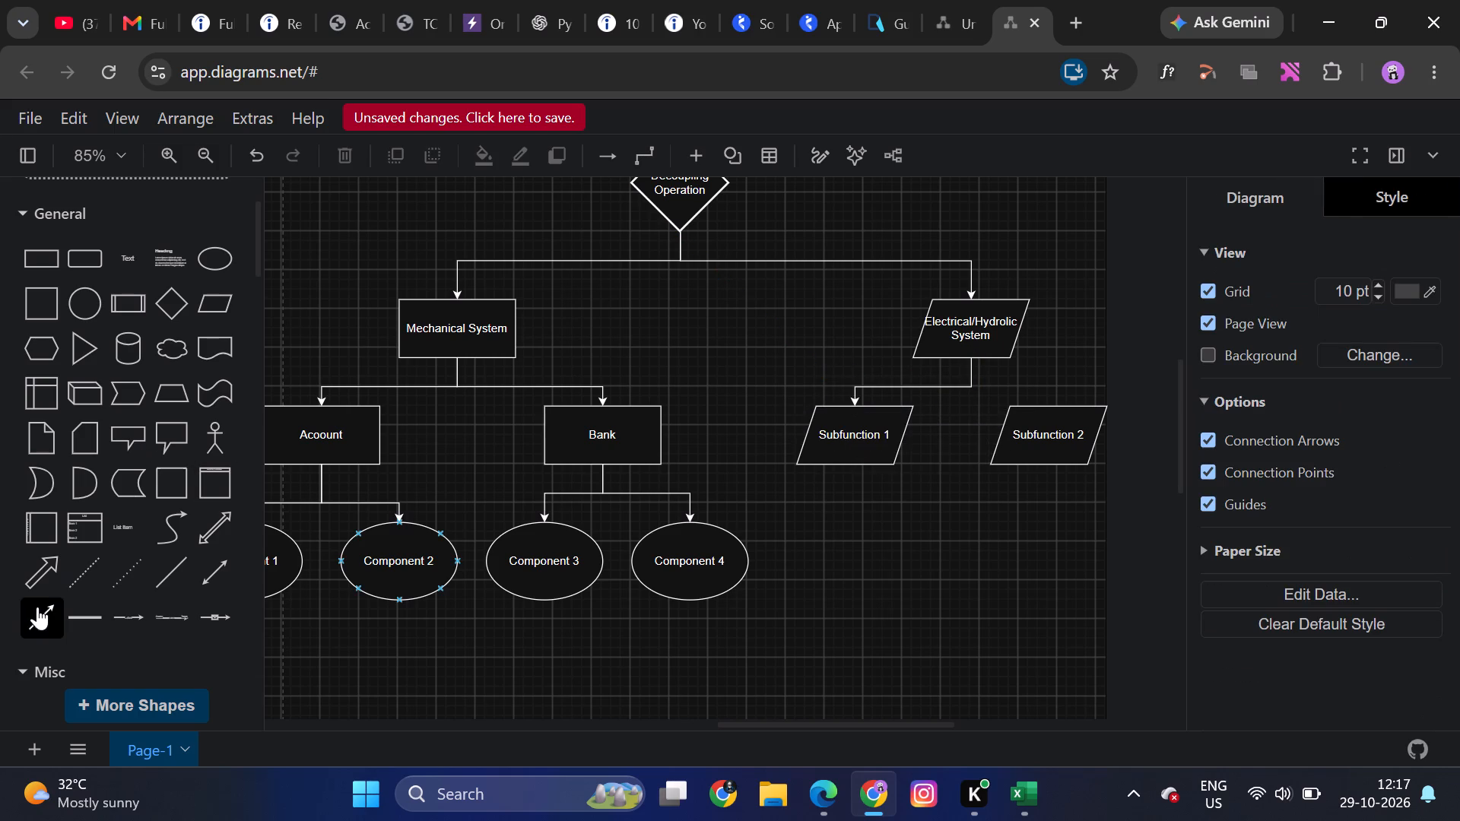
Connect the bottom of Electrical/Hydrolic System to the top of Subfunction 2 with a right-angled directional arrow.
{"action": "left_click_drag", "start_coordinate": [31, 619], "coordinate": [825, 512]}
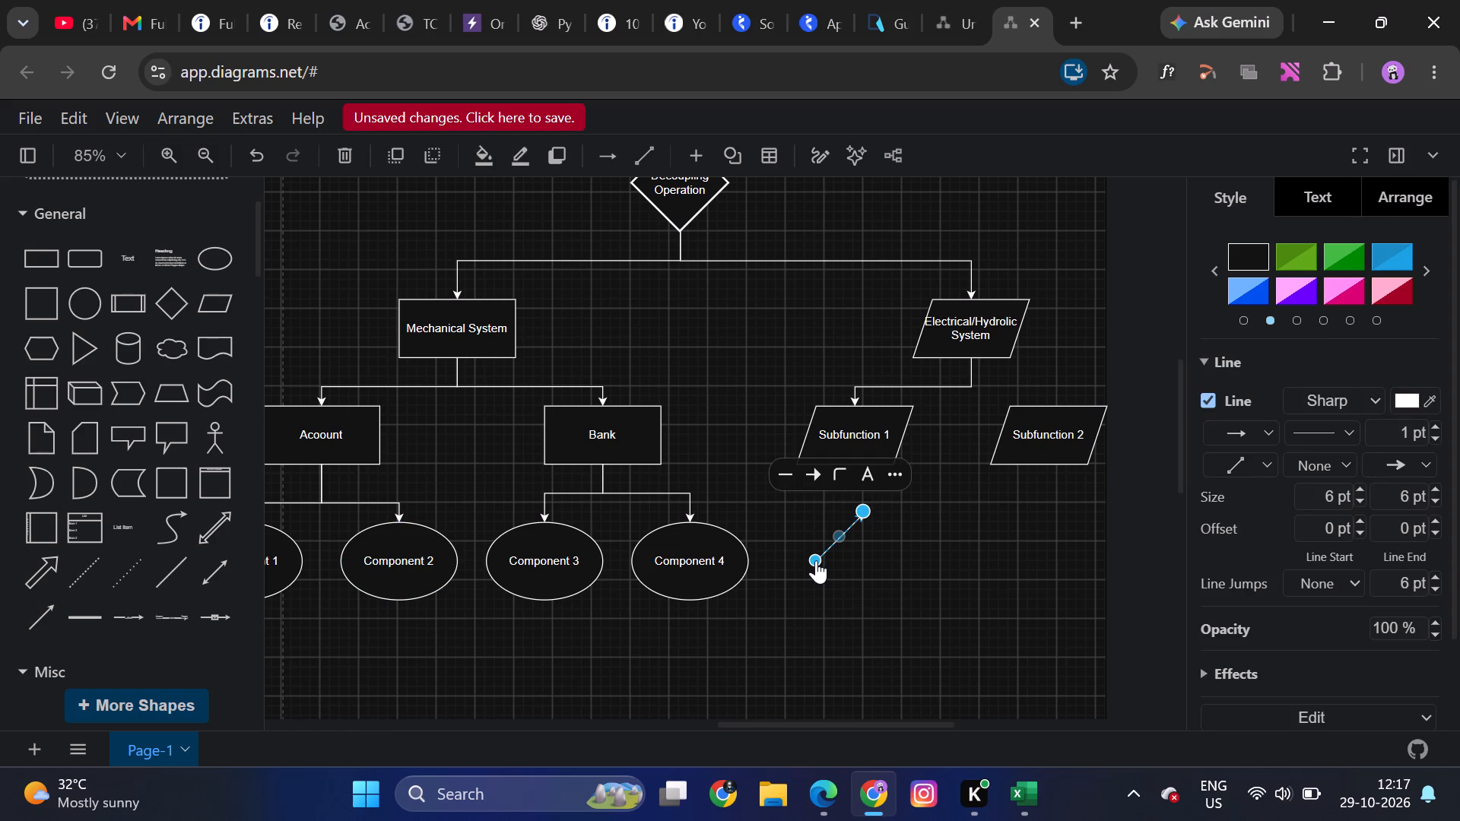
{"action": "left_click_drag", "start_coordinate": [816, 560], "coordinate": [934, 452]}
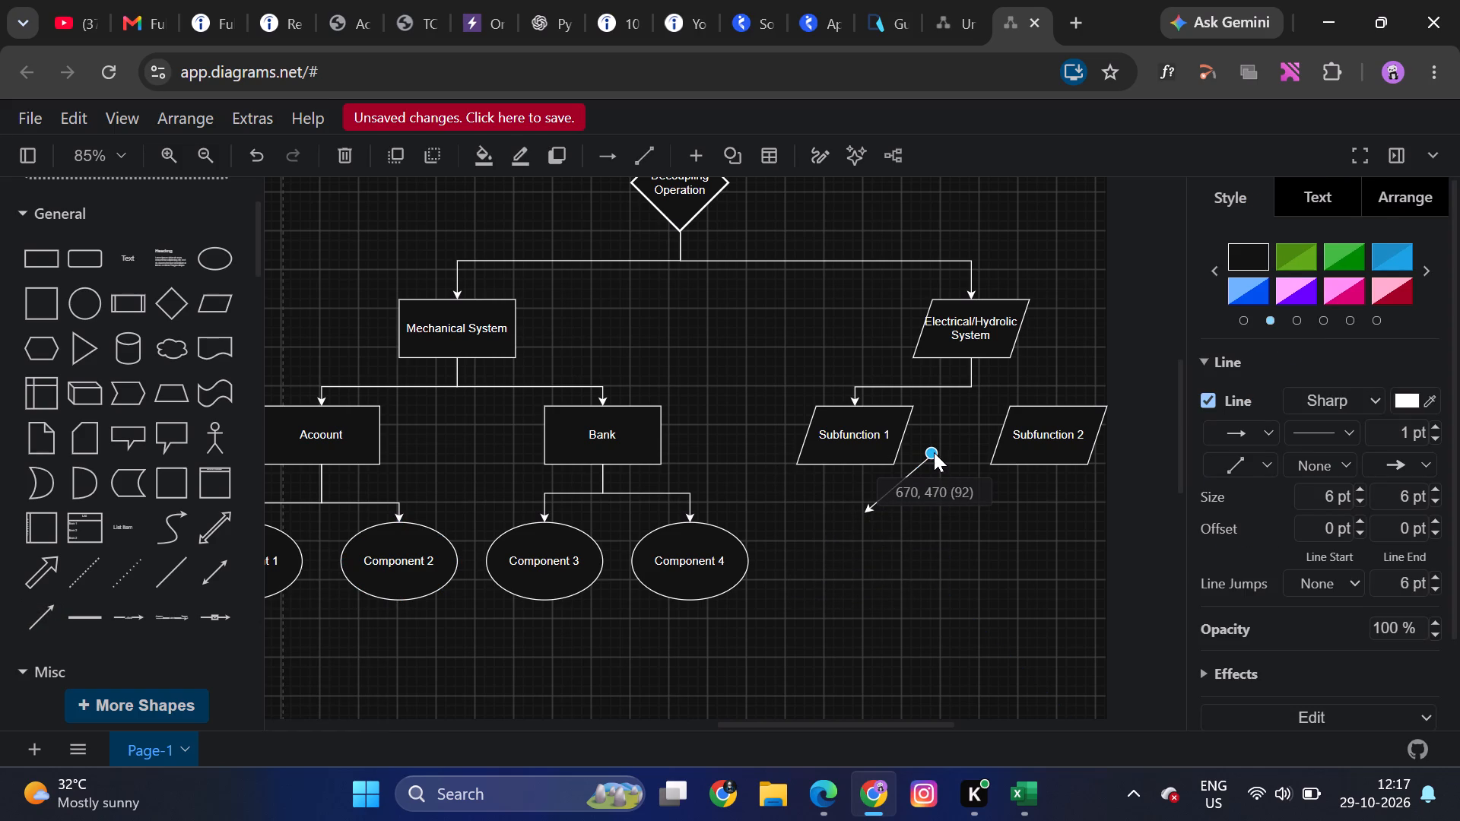
{"action": "left_click_drag", "start_coordinate": [934, 452], "coordinate": [972, 302]}
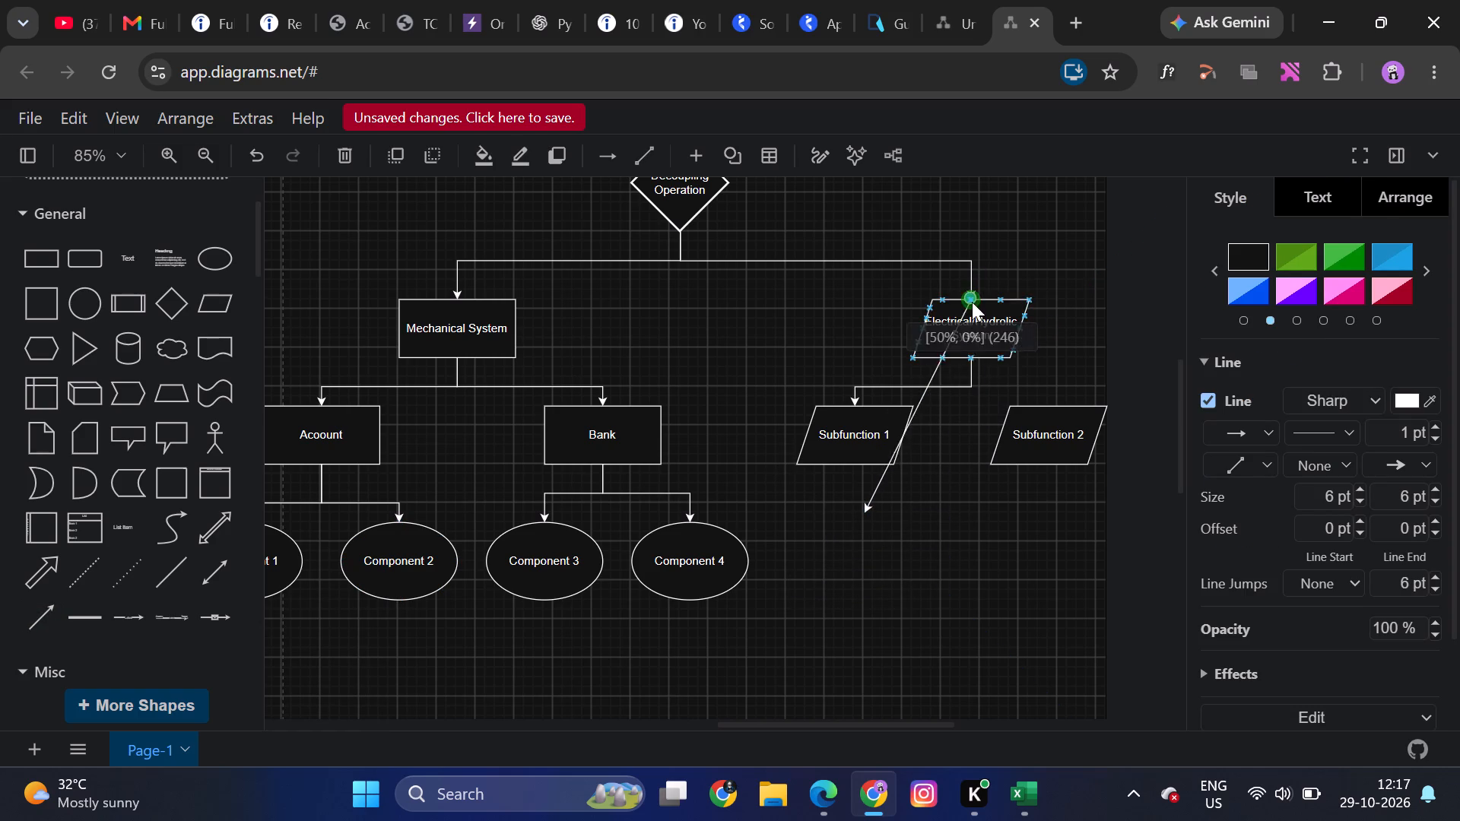
{"action": "left_click_drag", "start_coordinate": [972, 302], "coordinate": [974, 355]}
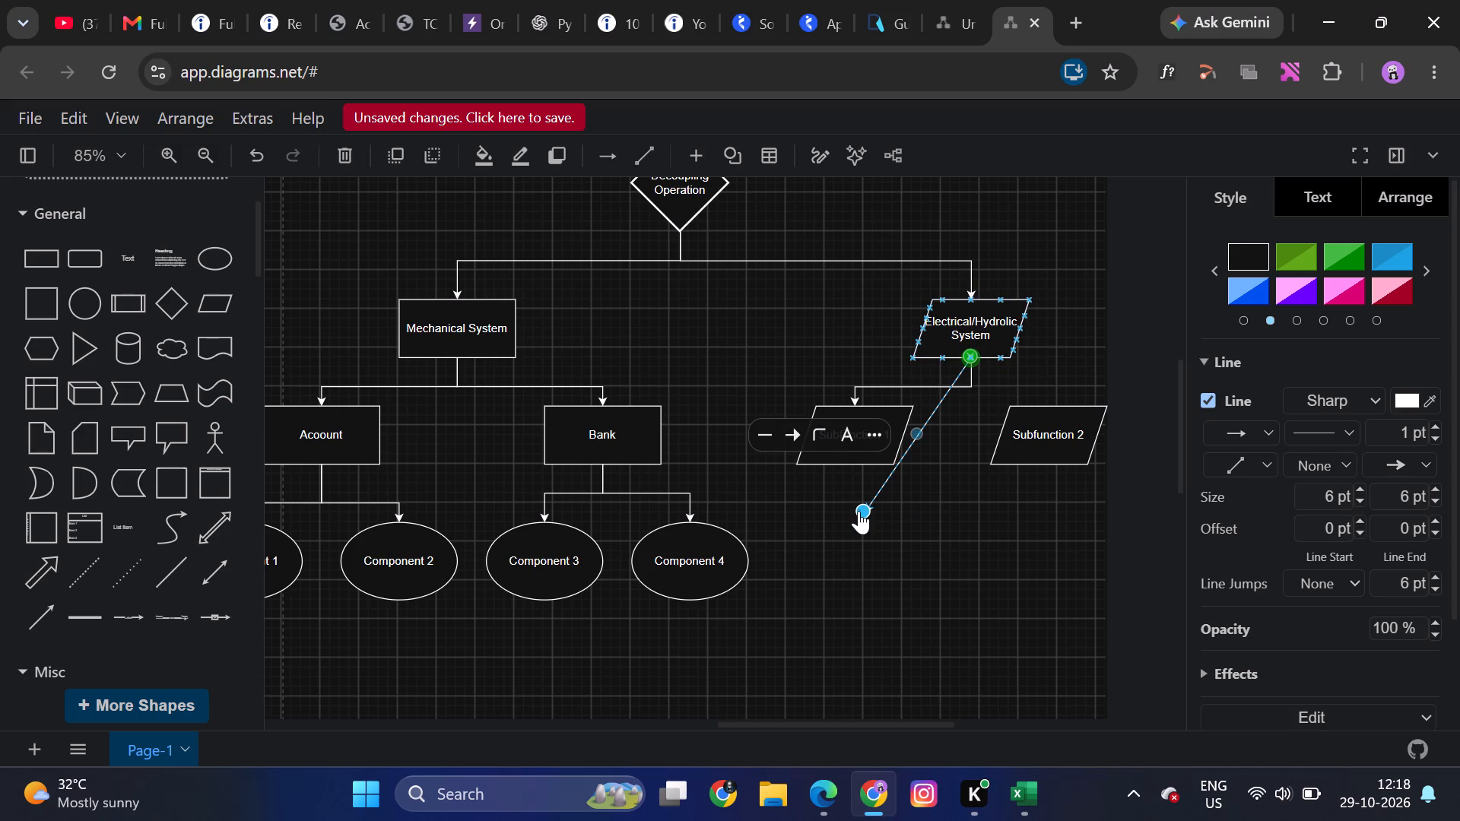
{"action": "left_click_drag", "start_coordinate": [859, 509], "coordinate": [1053, 409]}
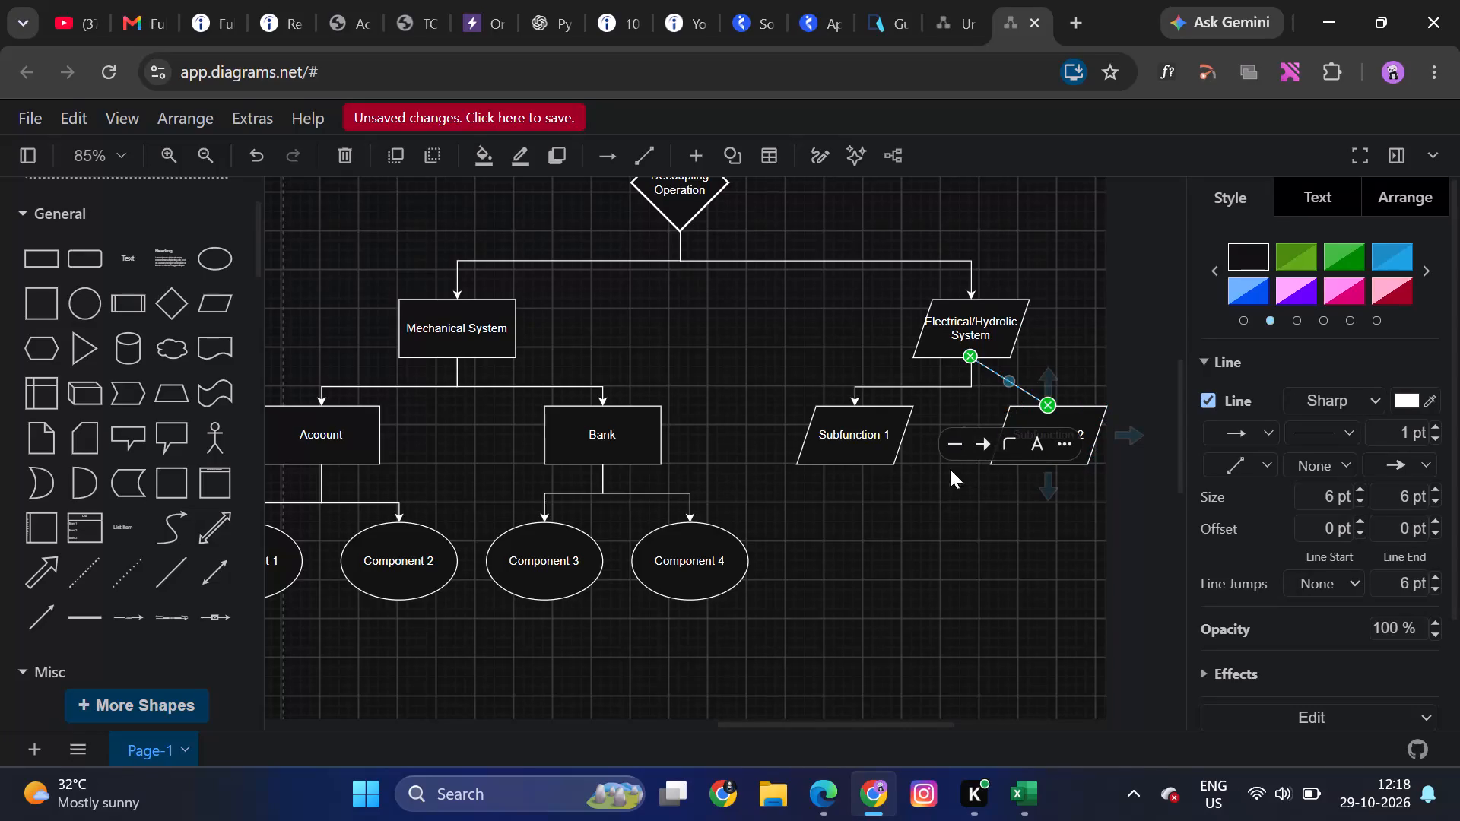
{"action": "left_click_drag", "start_coordinate": [1009, 380], "coordinate": [968, 388]}
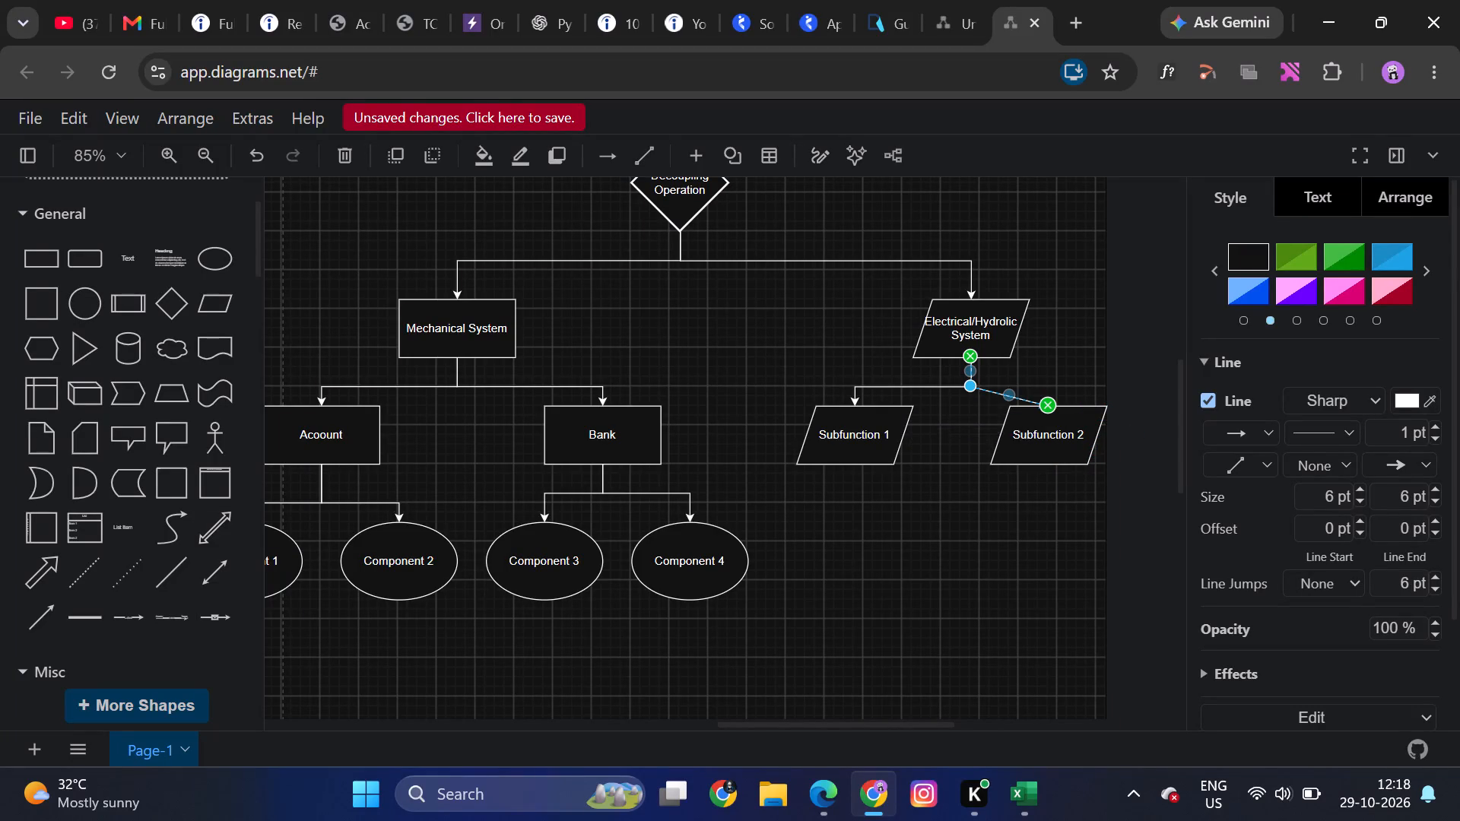
{"action": "left_click_drag", "start_coordinate": [1005, 395], "coordinate": [1059, 382]}
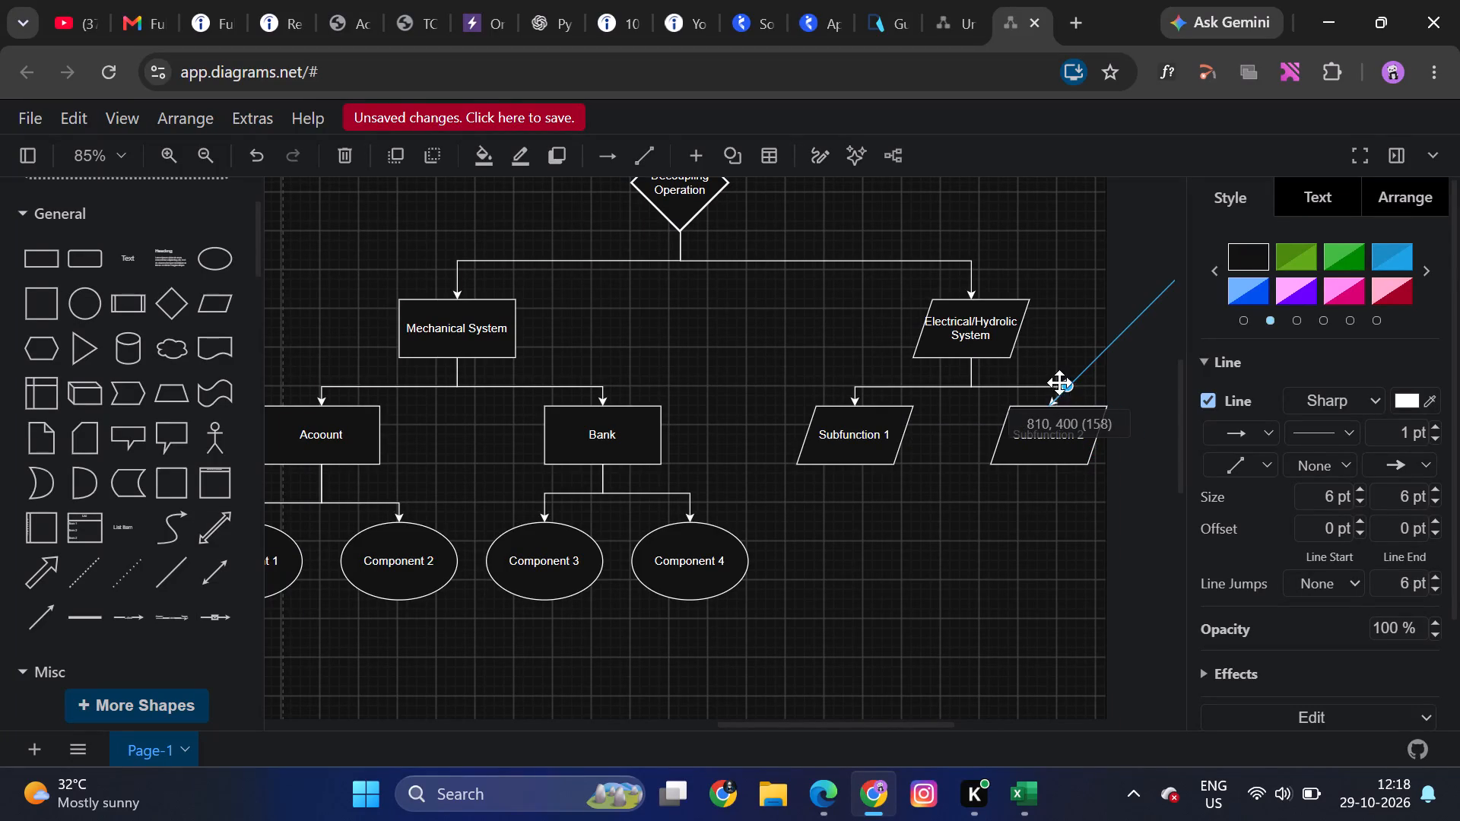
{"action": "left_click_drag", "start_coordinate": [1059, 382], "coordinate": [1046, 382]}
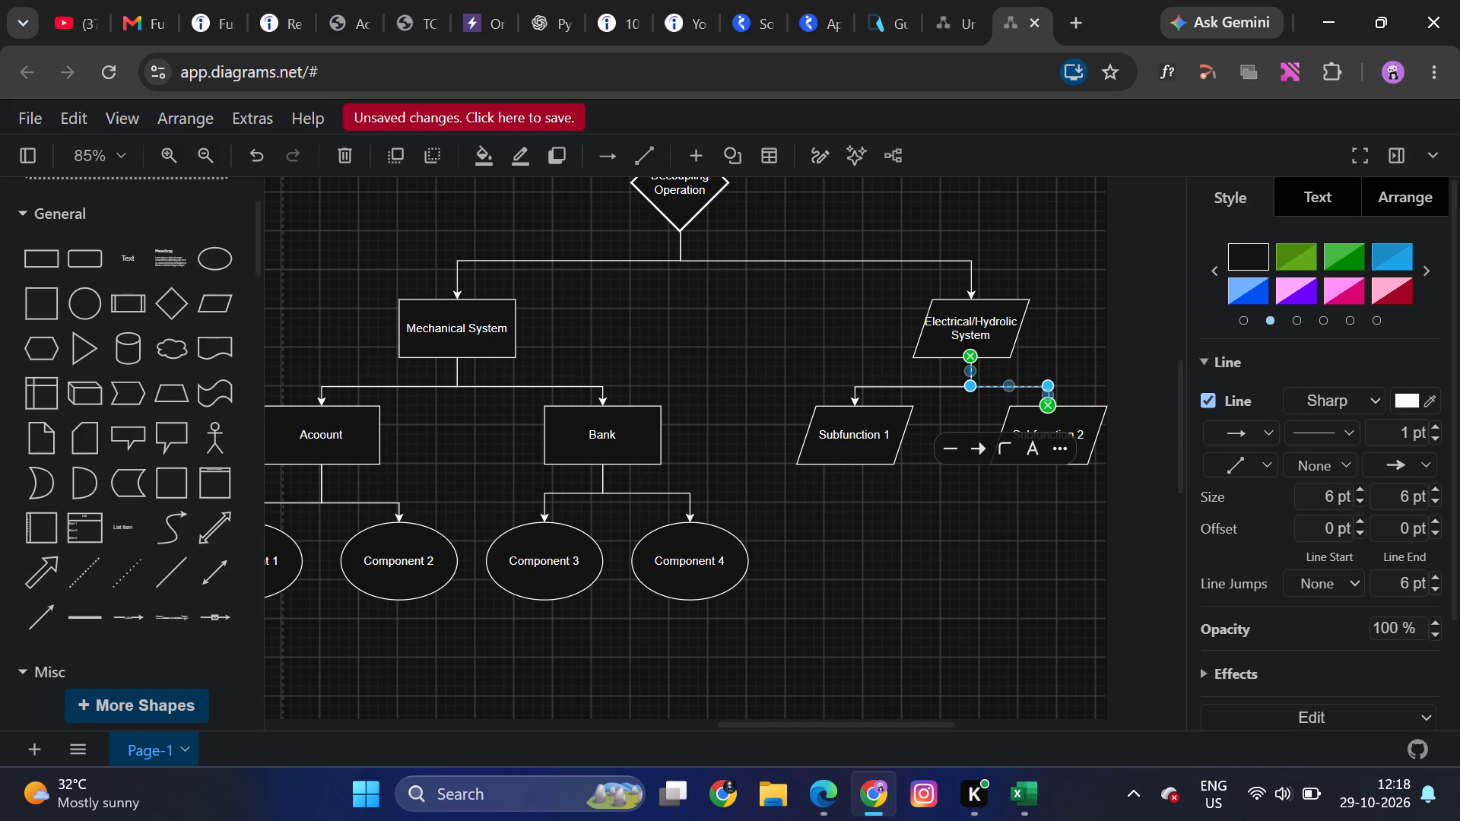
{"action": "left_click", "coordinate": [922, 651]}
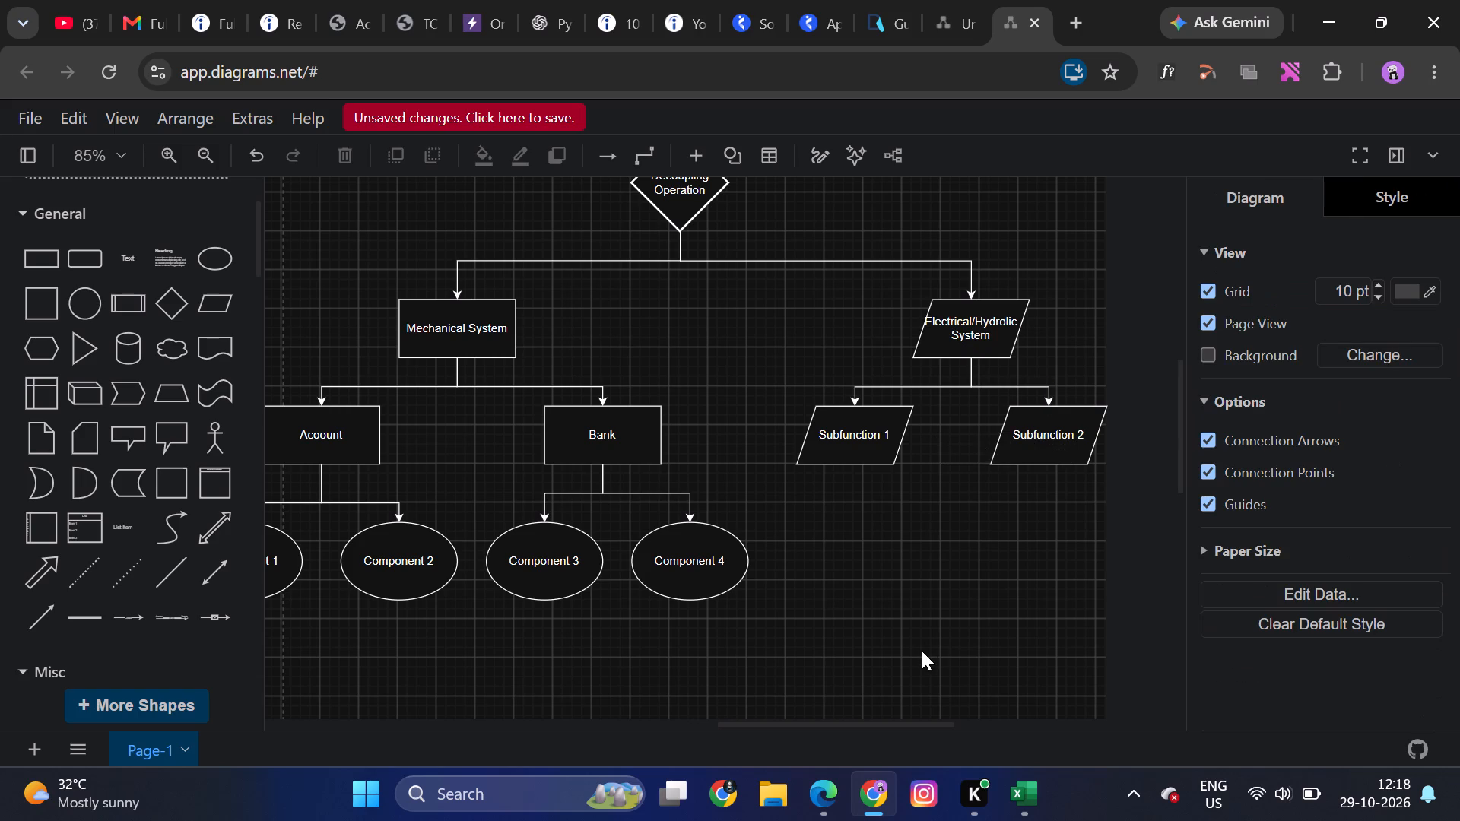
Add a square to the right of Component 4, below Subfunction 1, and label it "Function 1".
{"action": "scroll", "coordinate": [84, 373], "scroll_direction": "down", "scroll_amount": 1}
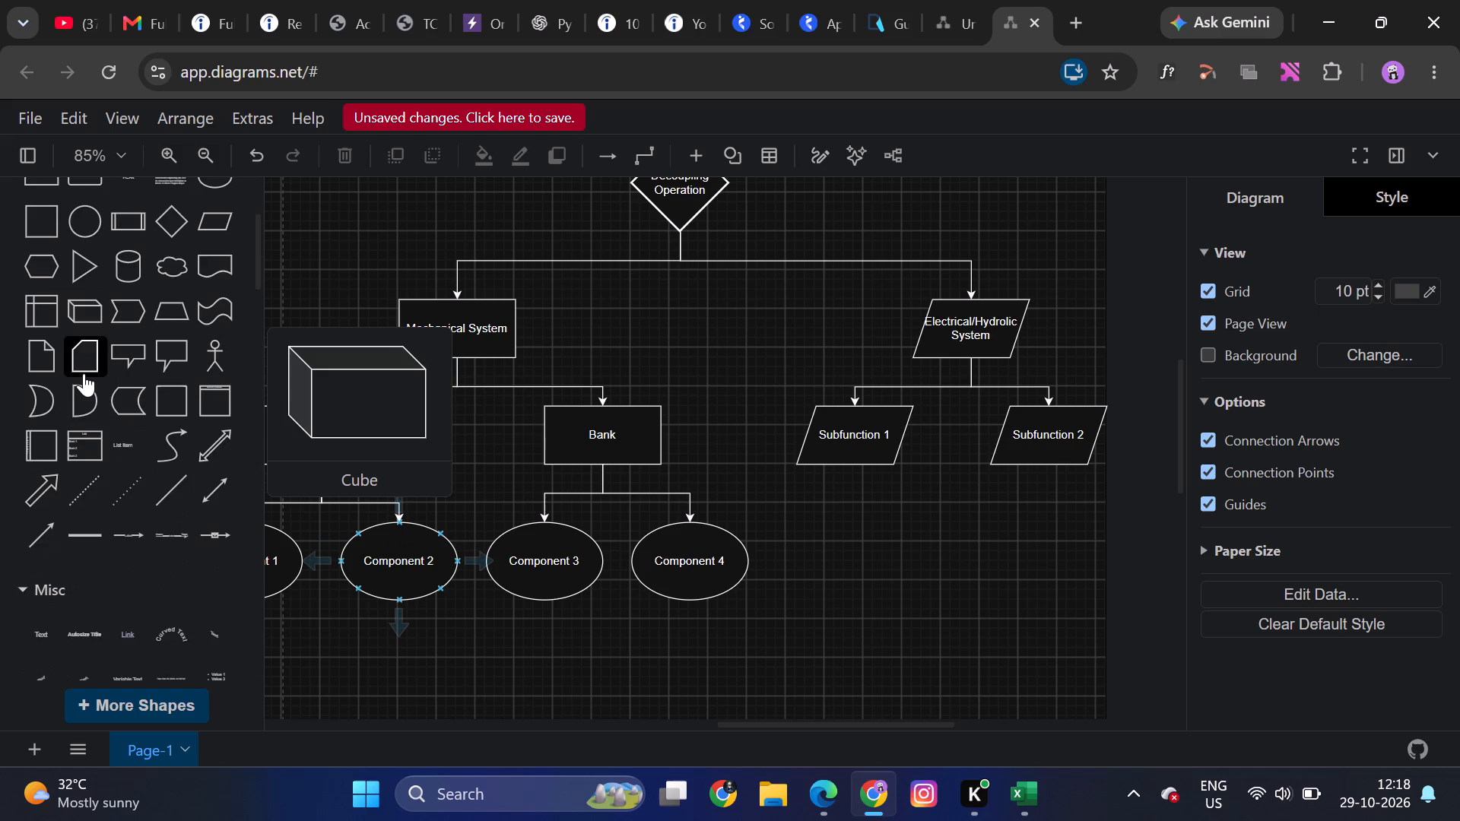
{"action": "scroll", "coordinate": [84, 373], "scroll_direction": "up", "scroll_amount": 1}
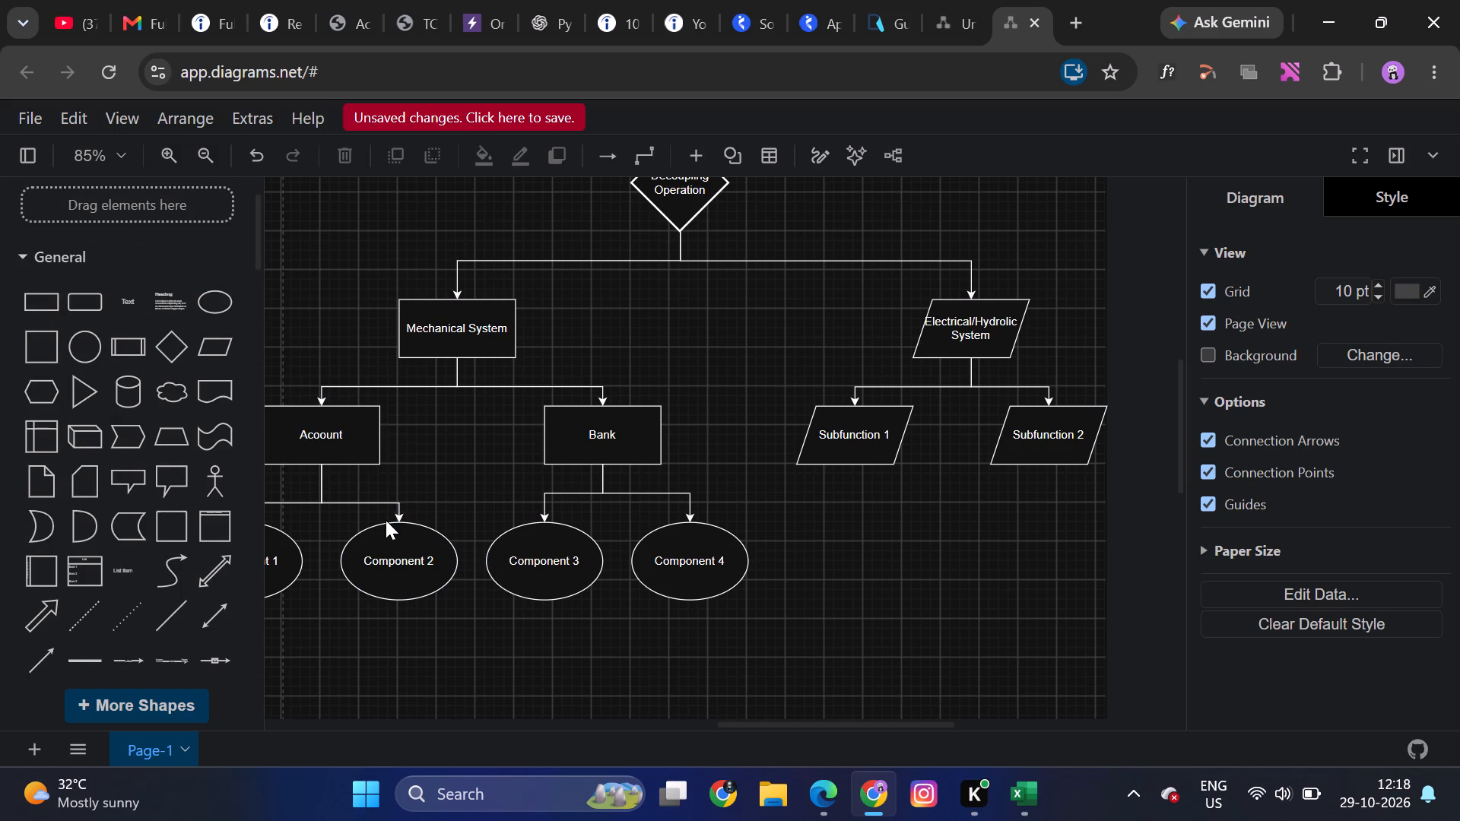
{"action": "scroll", "coordinate": [69, 489], "scroll_direction": "down", "scroll_amount": 2}
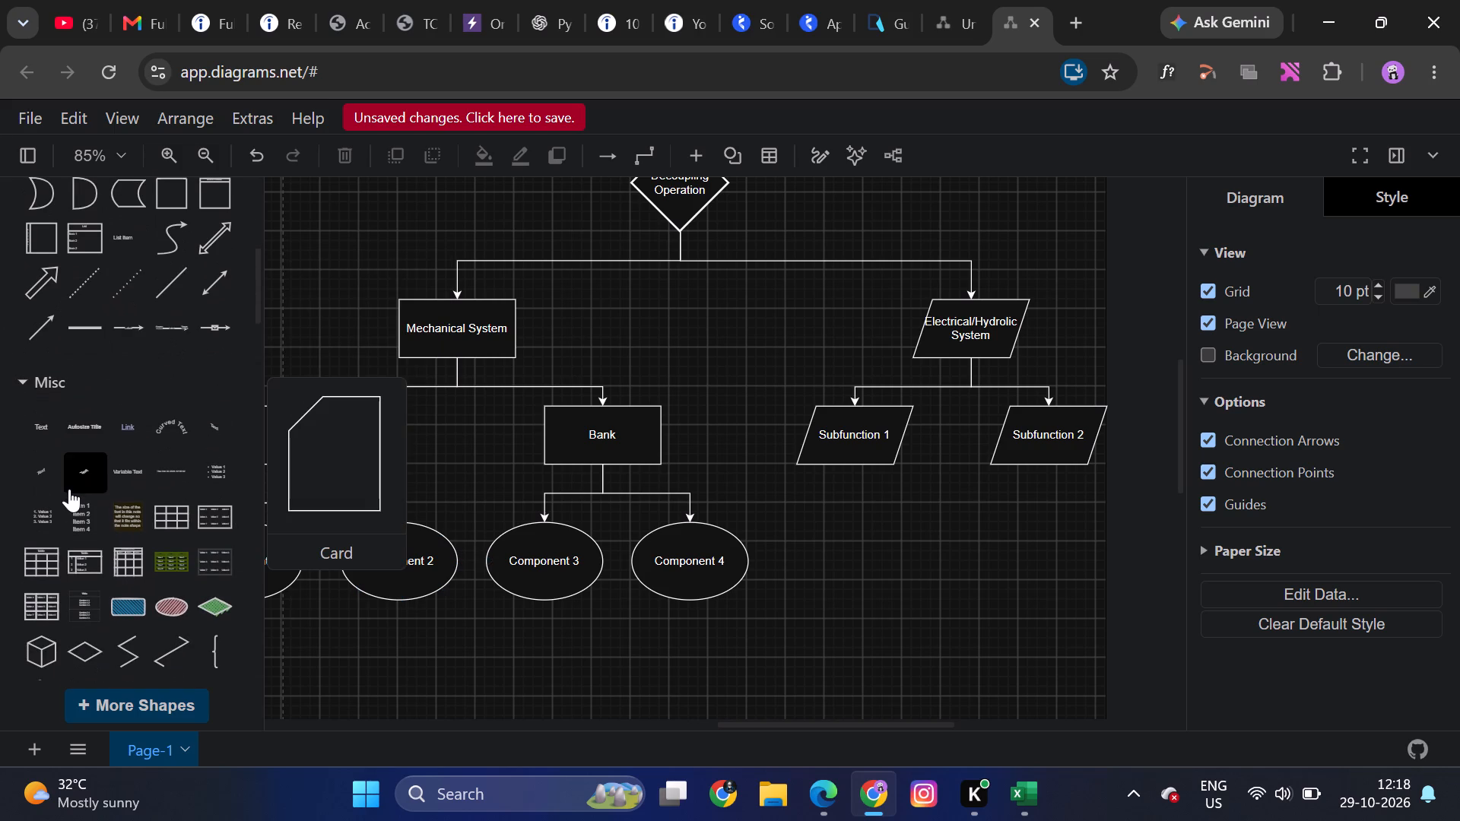
{"action": "scroll", "coordinate": [69, 489], "scroll_direction": "up", "scroll_amount": 1}
{"action": "scroll", "coordinate": [69, 489], "scroll_direction": "down", "scroll_amount": 1}
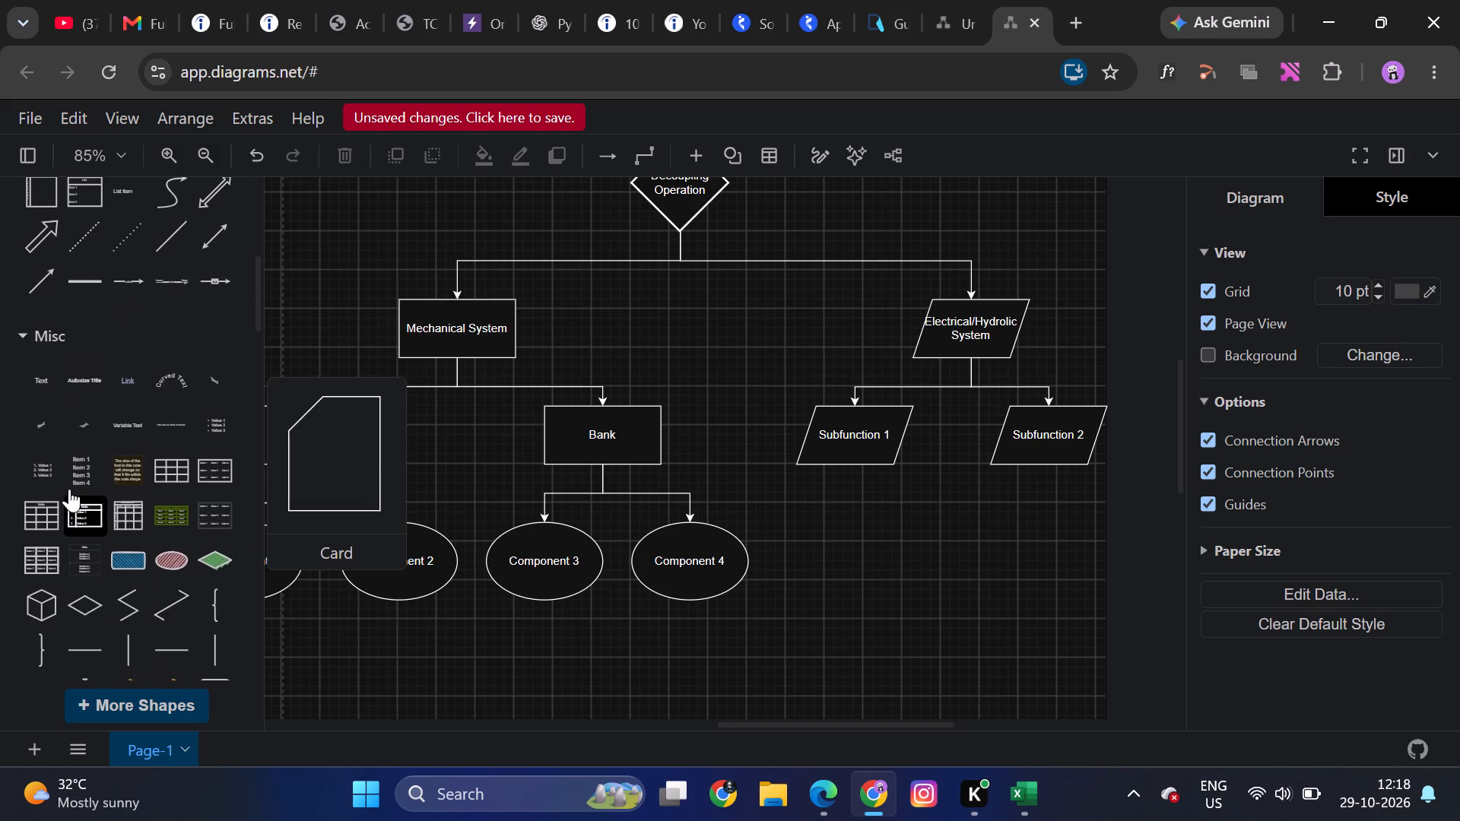
{"action": "scroll", "coordinate": [69, 489], "scroll_direction": "up", "scroll_amount": 4}
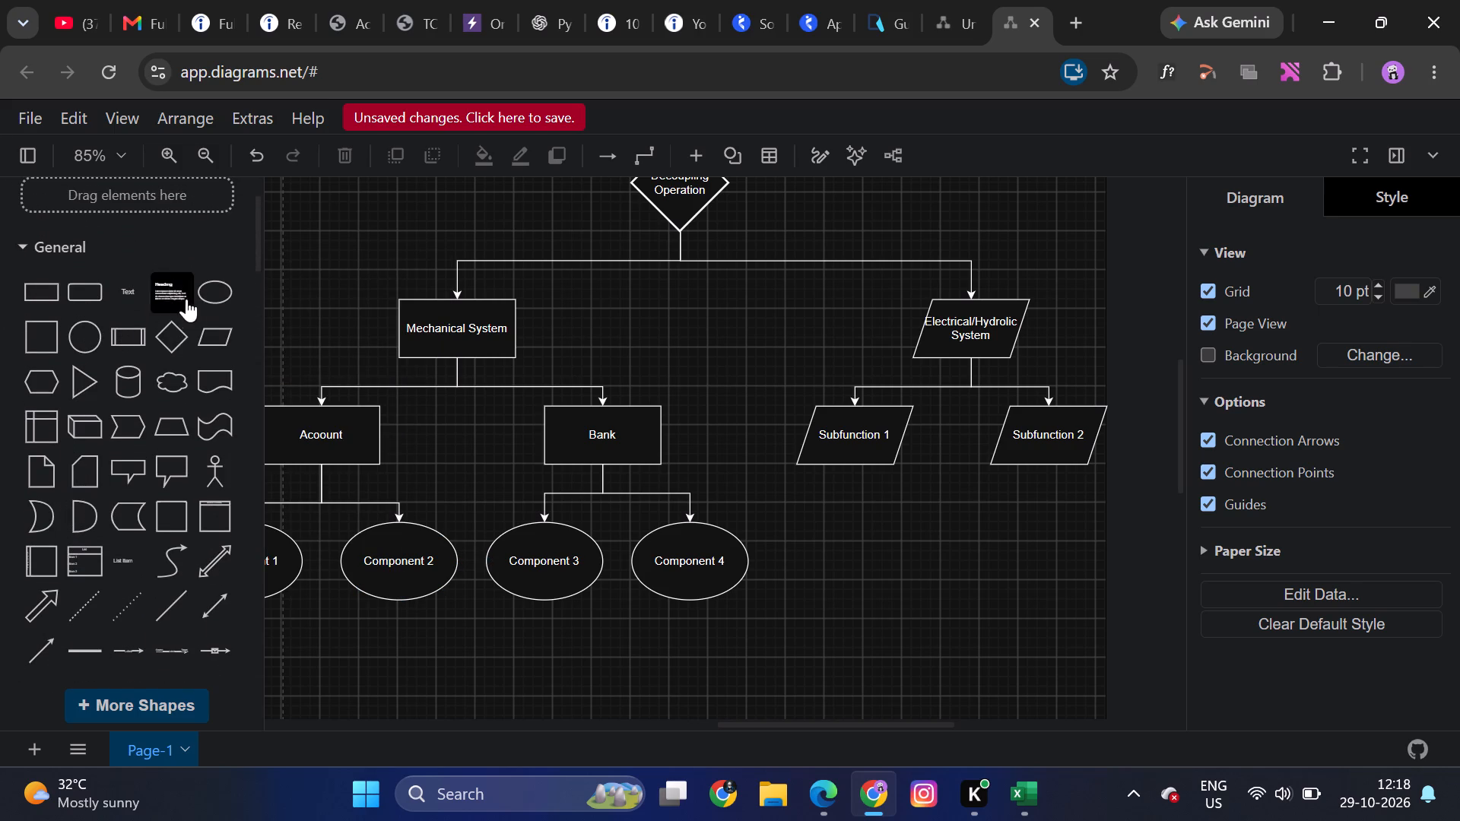
{"action": "left_click", "coordinate": [40, 341]}
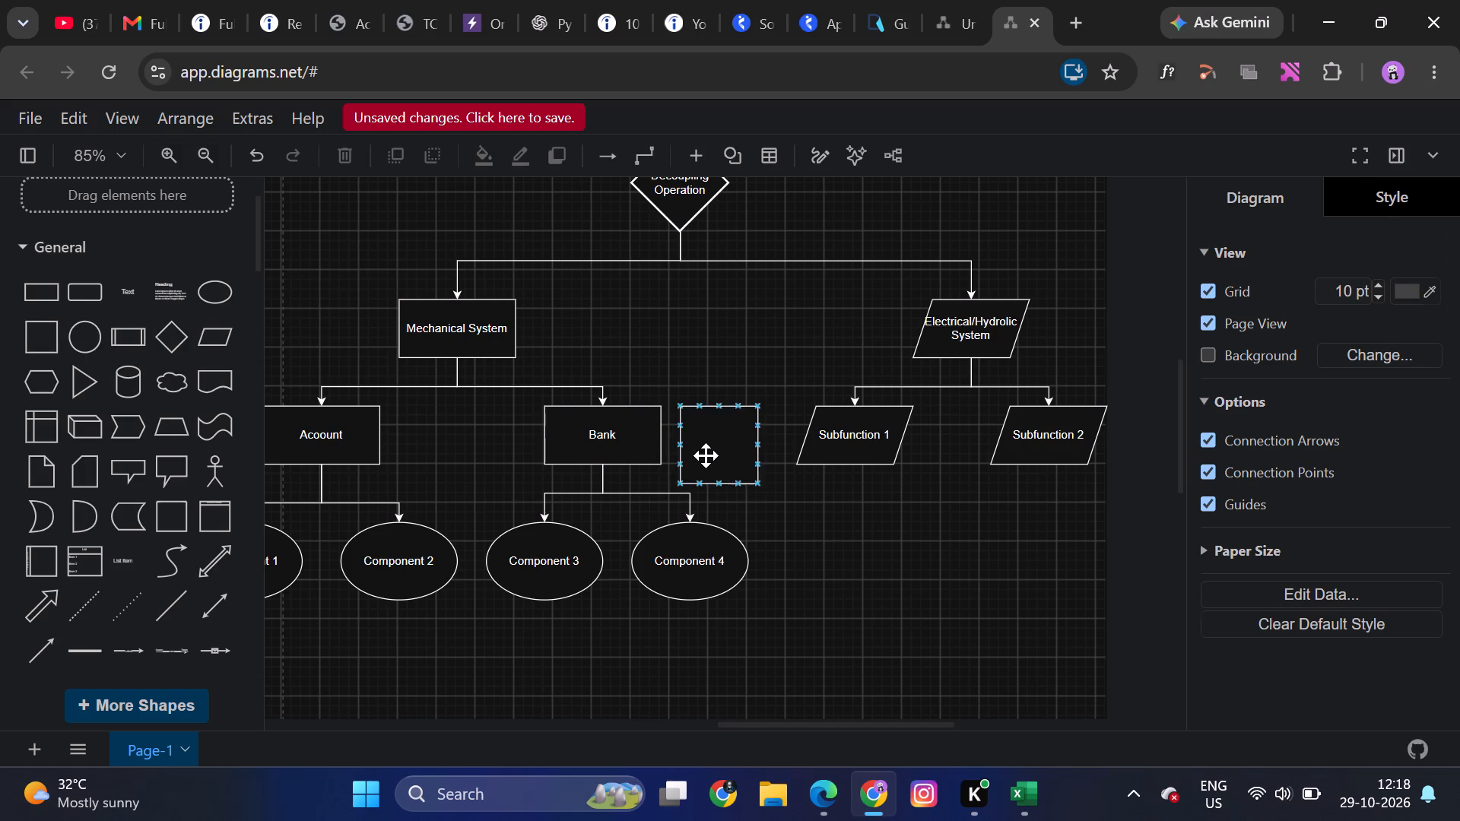
{"action": "left_click_drag", "start_coordinate": [707, 446], "coordinate": [808, 565]}
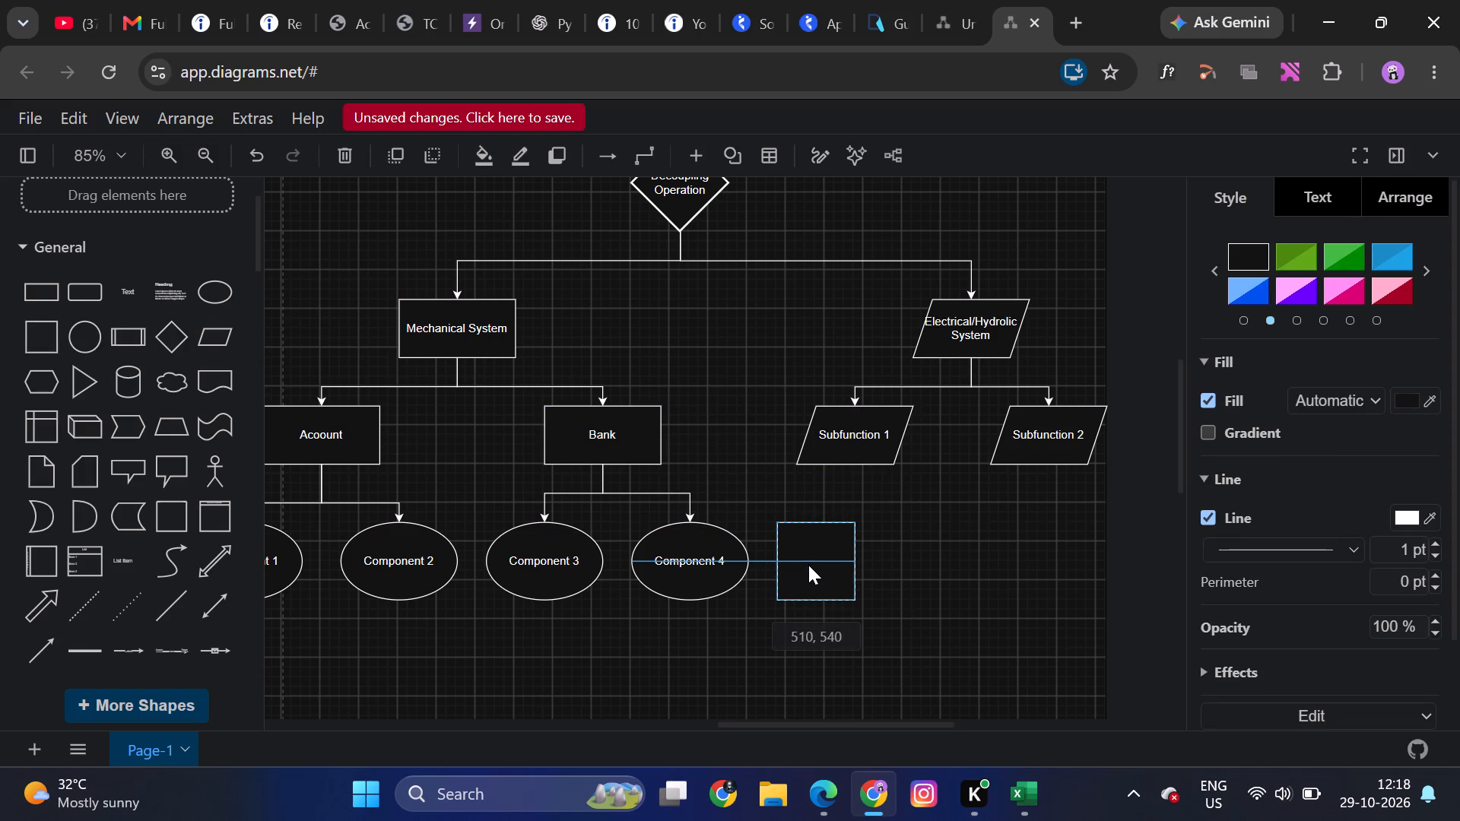
{"action": "left_click_drag", "start_coordinate": [808, 565], "coordinate": [805, 563]}
{"action": "left_click_drag", "start_coordinate": [805, 563], "coordinate": [793, 564]}
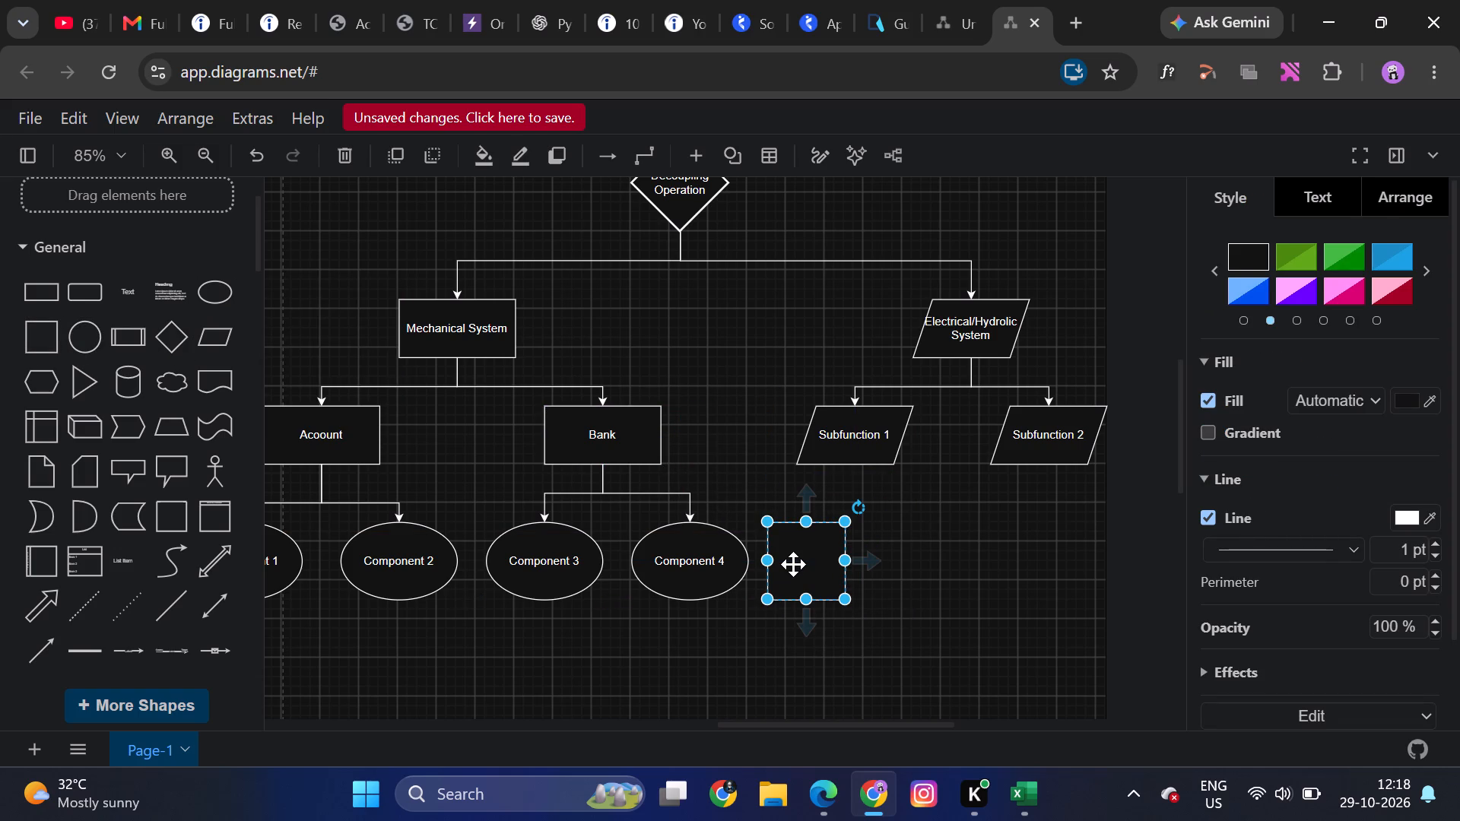
{"action": "left_click", "coordinate": [793, 564]}
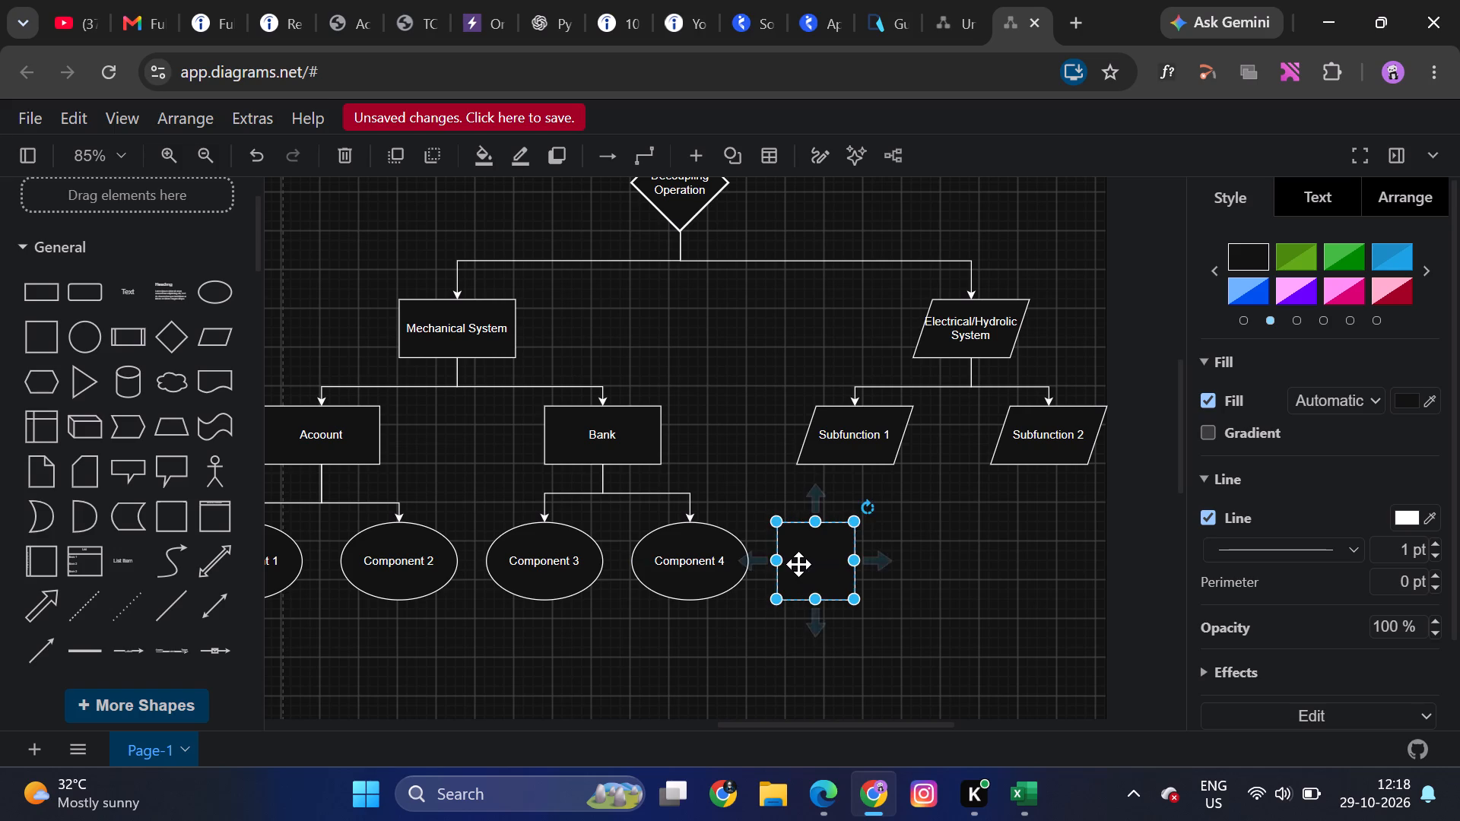
{"action": "double_click", "coordinate": [798, 564]}
{"action": "type", "text": "Function 1"}
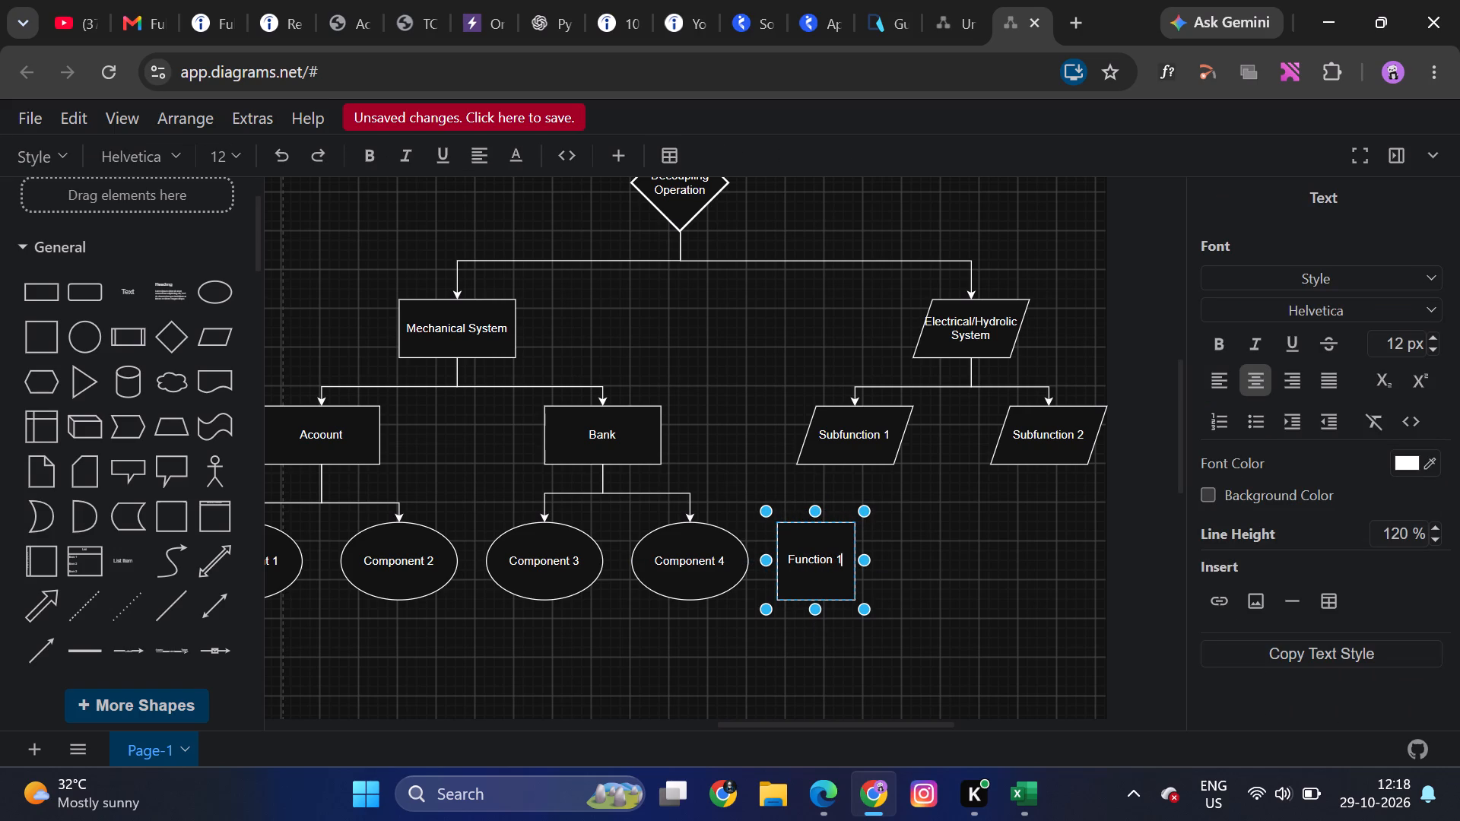
{"action": "left_click", "coordinate": [684, 633]}
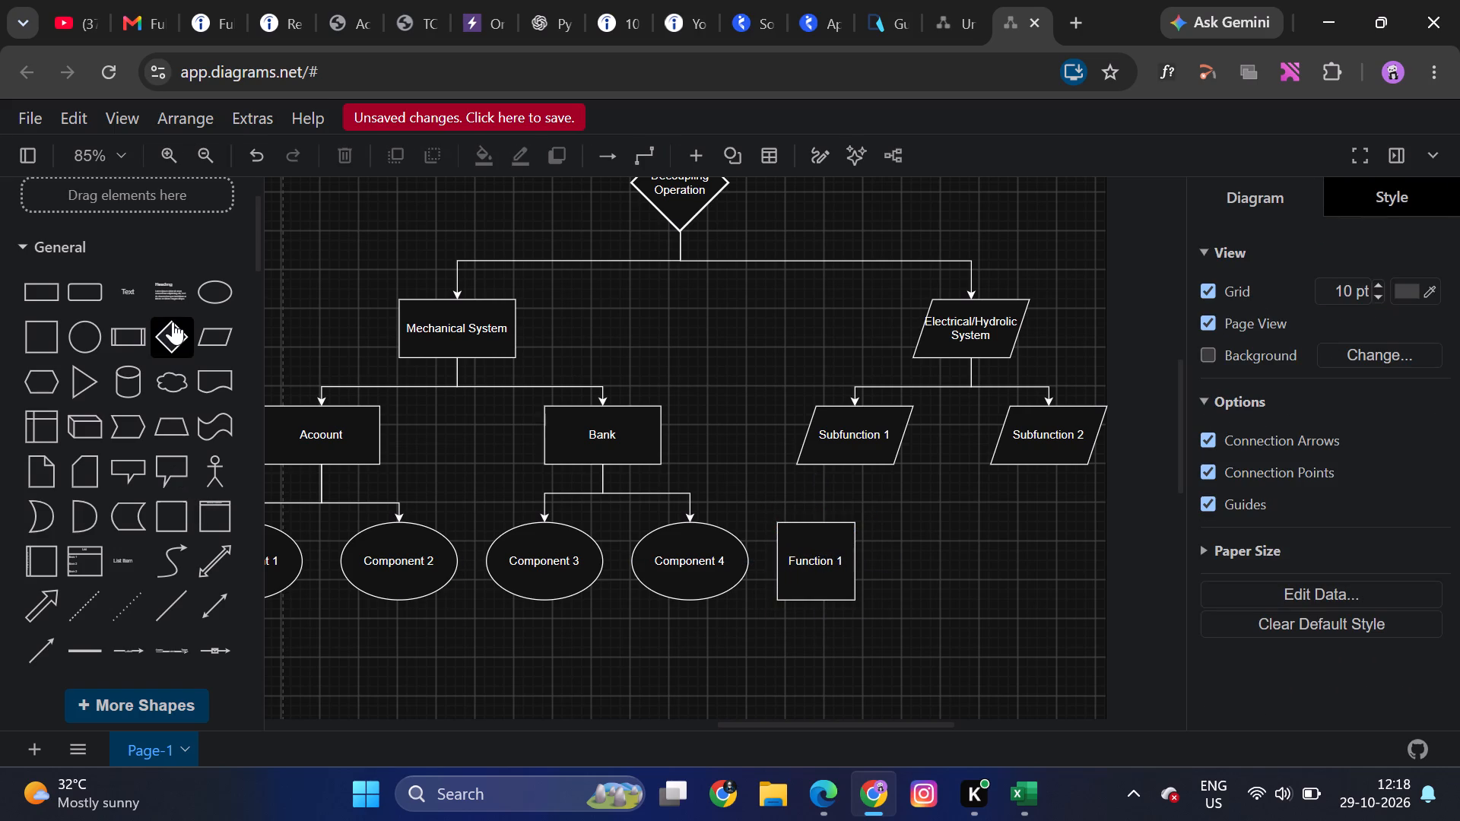
Add a second square to the right of Function 1, aligned on the same row, and label it "Function Unit 2".
{"action": "left_click", "coordinate": [36, 346]}
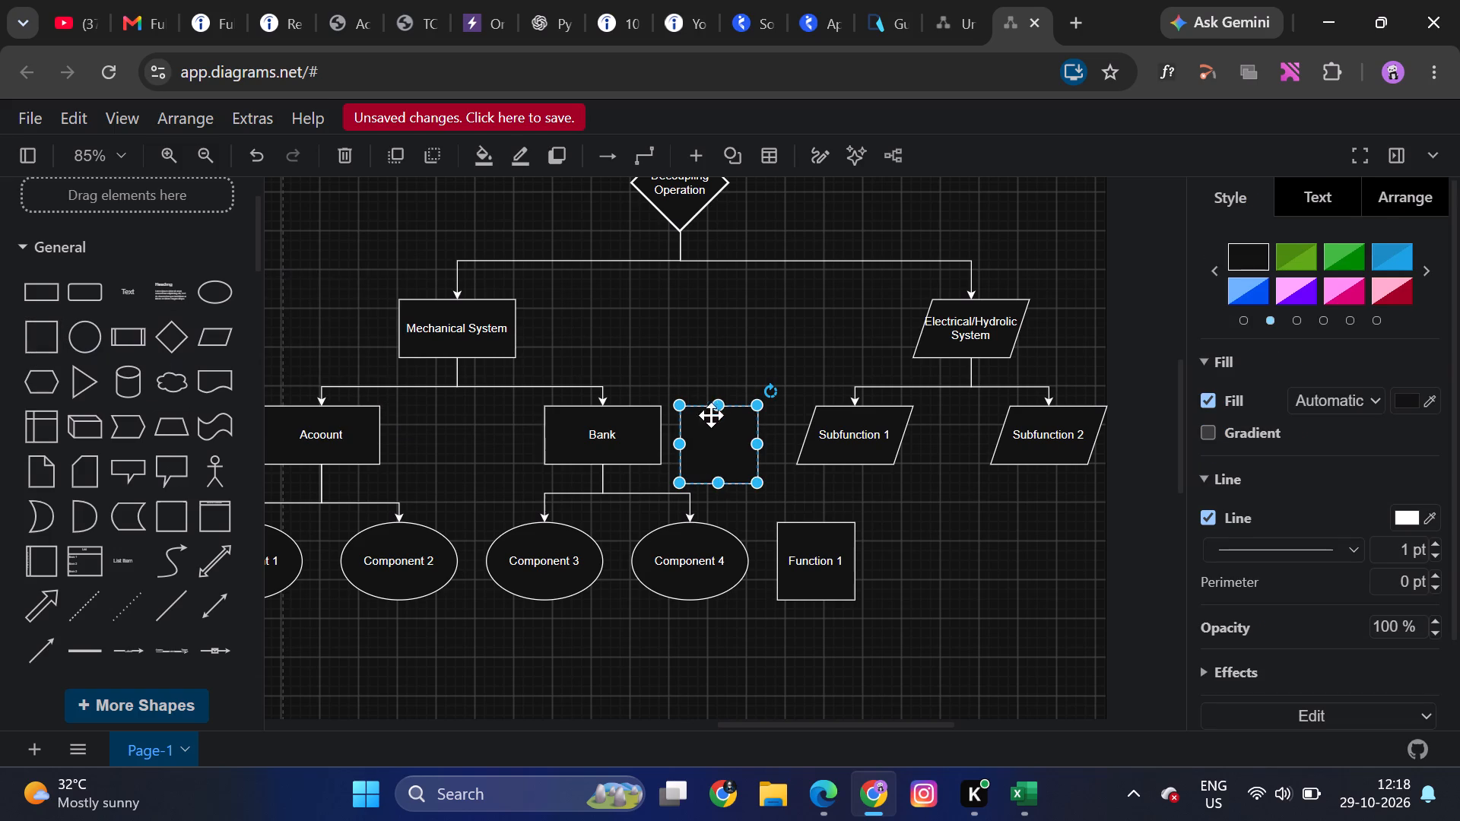
{"action": "left_click_drag", "start_coordinate": [716, 428], "coordinate": [929, 554]}
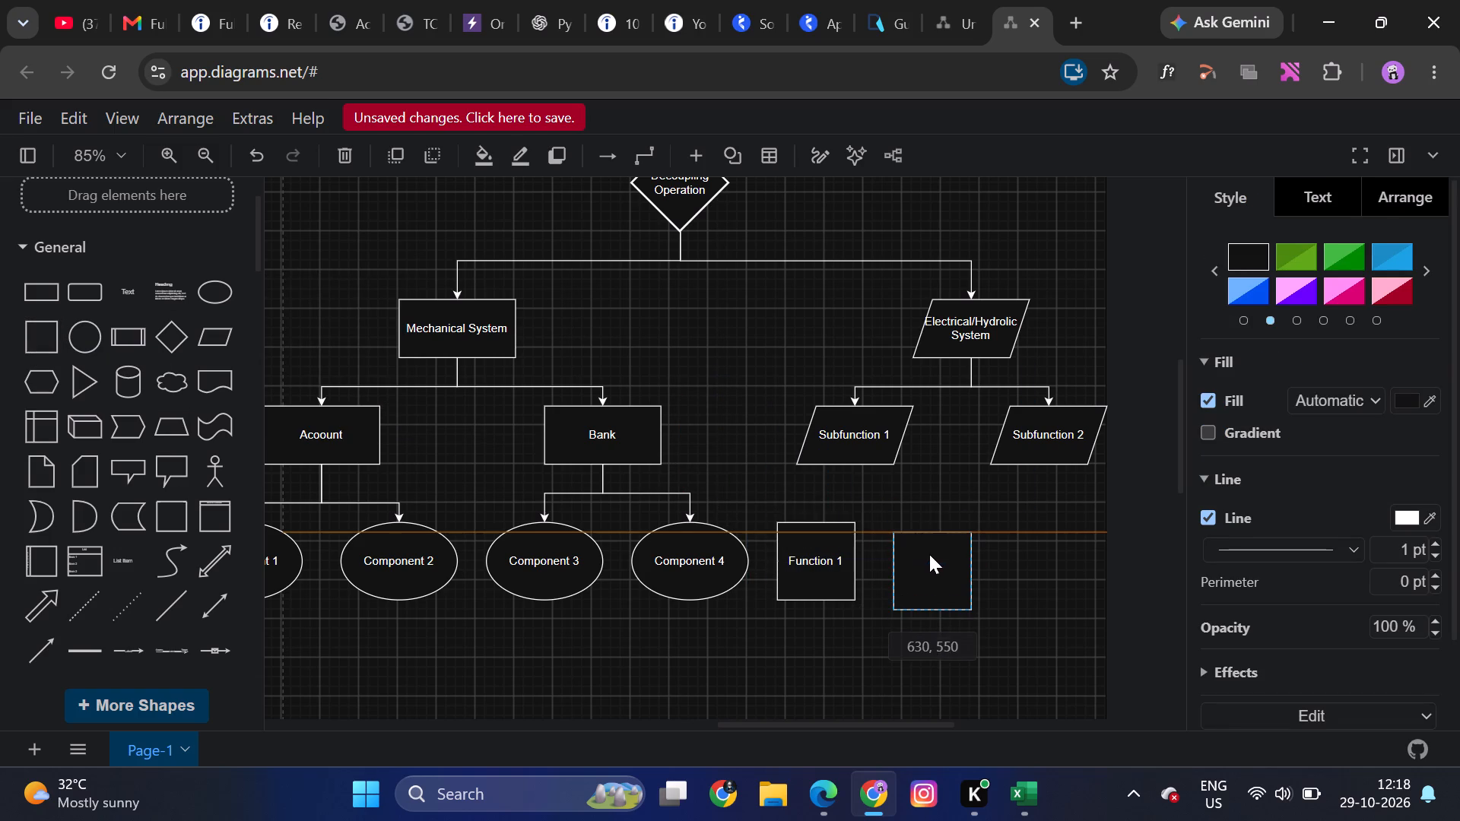
{"action": "left_click_drag", "start_coordinate": [929, 554], "coordinate": [924, 540]}
{"action": "double_click", "coordinate": [913, 556]}
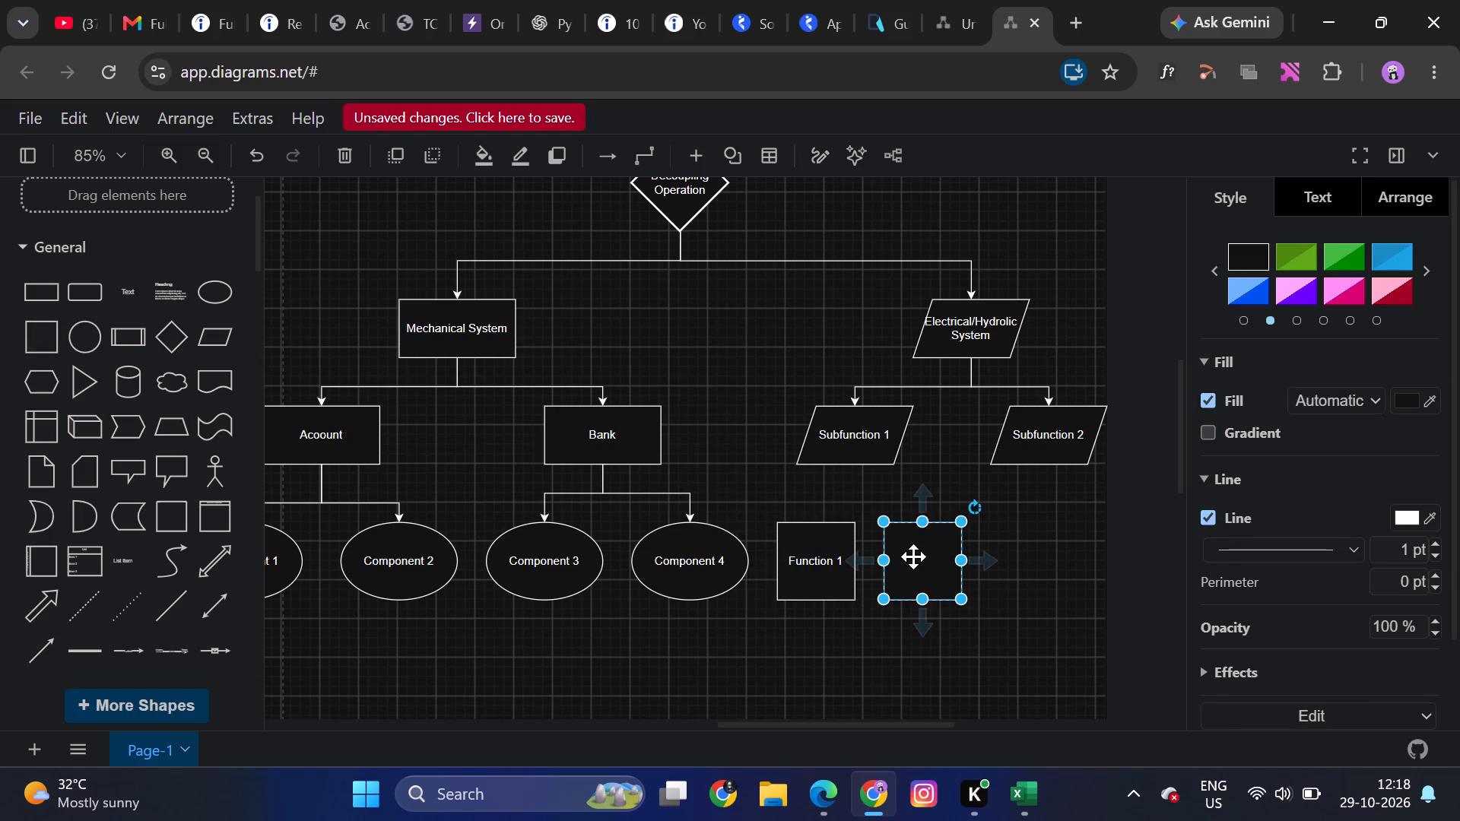
{"action": "type", "text": "Function"}
{"action": "key", "text": "space"}
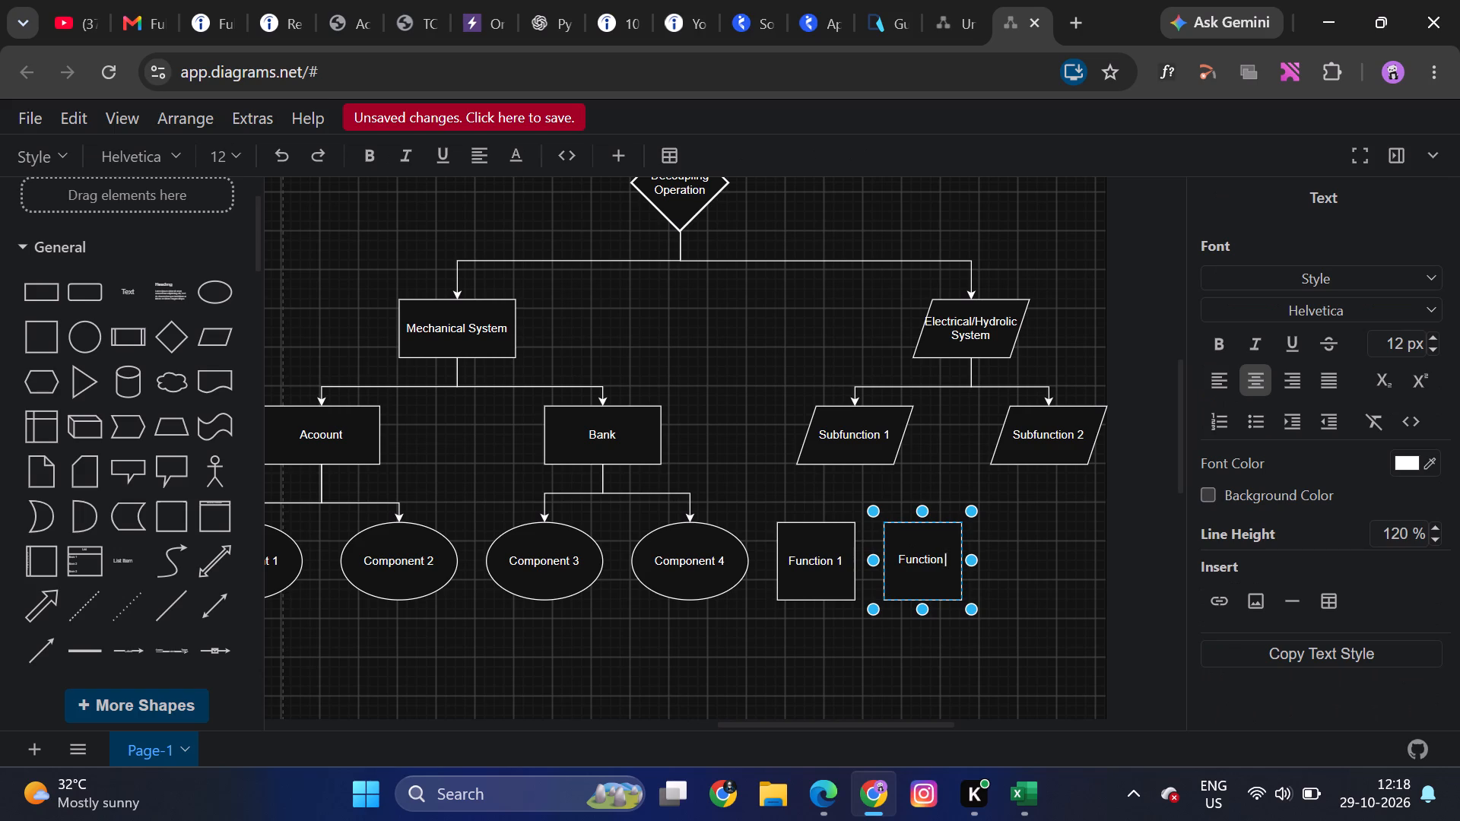
{"action": "type", "text": "Unit 2"}
Change the Function 1 square's label to "Function Unit 1".
{"action": "left_click", "coordinate": [829, 568]}
{"action": "double_click", "coordinate": [829, 568]}
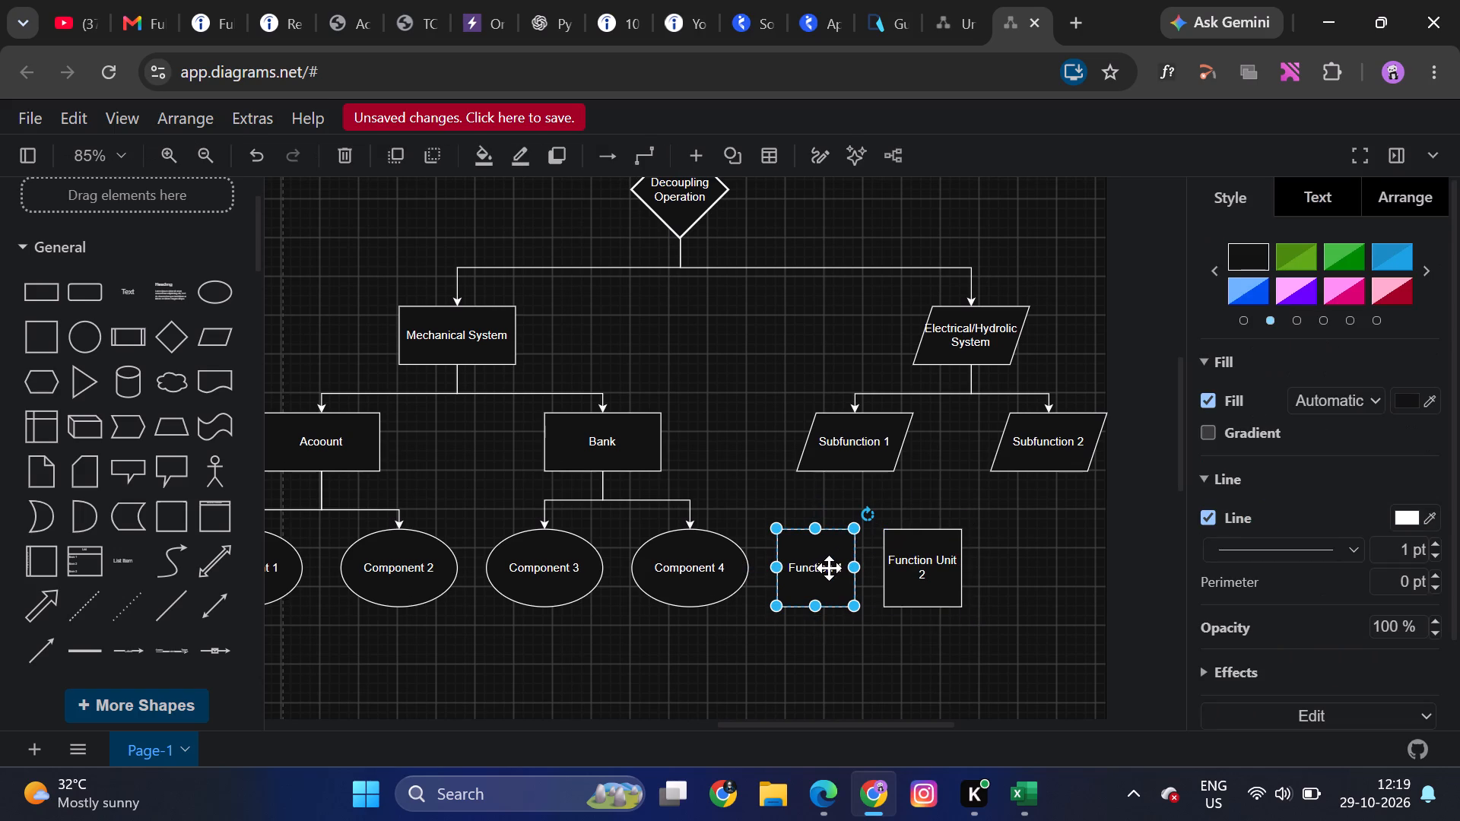
{"action": "left_click", "coordinate": [835, 568]}
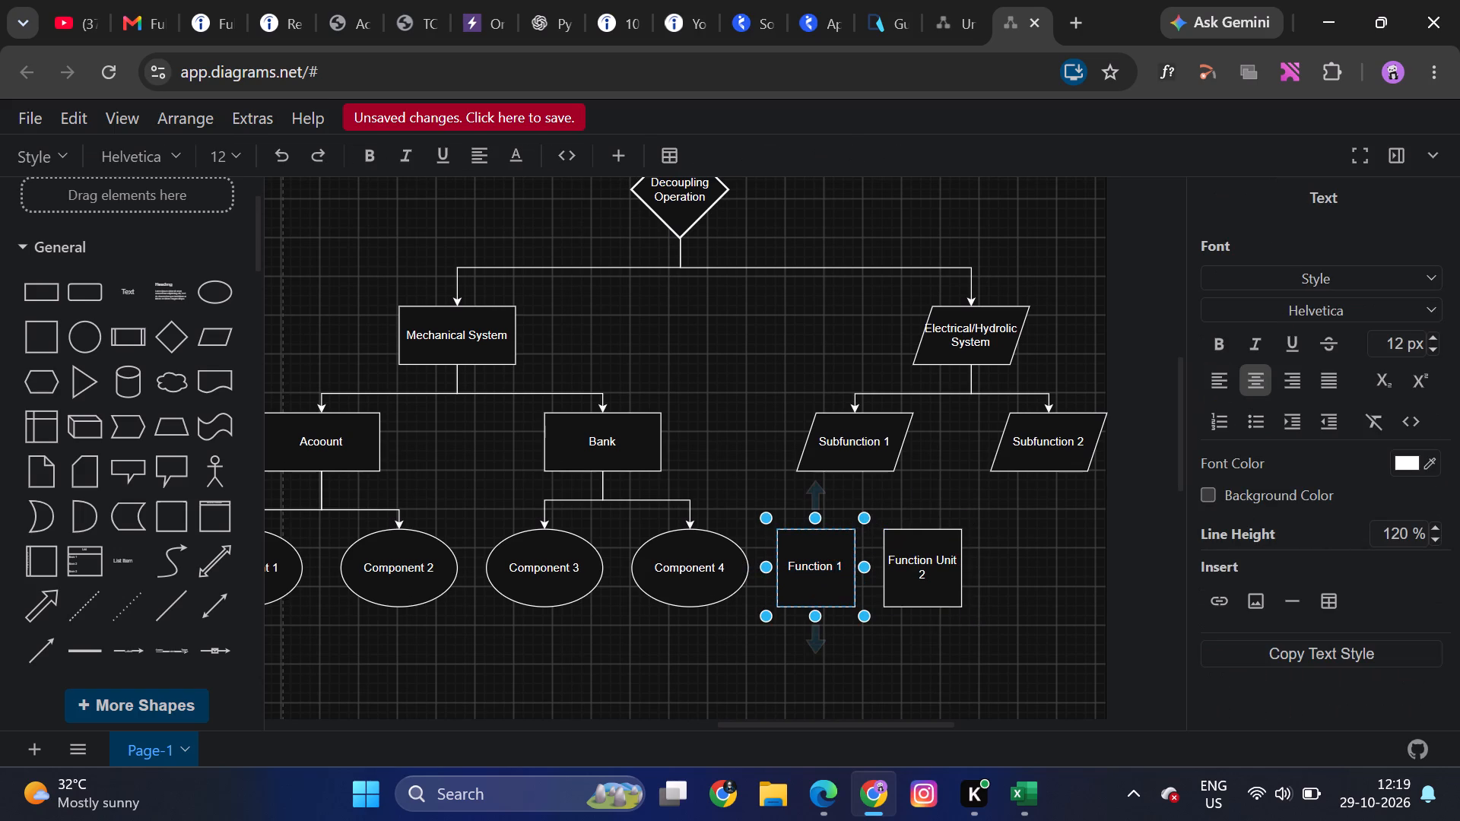
{"action": "type", "text": "Unit"}
{"action": "key", "text": "space"}
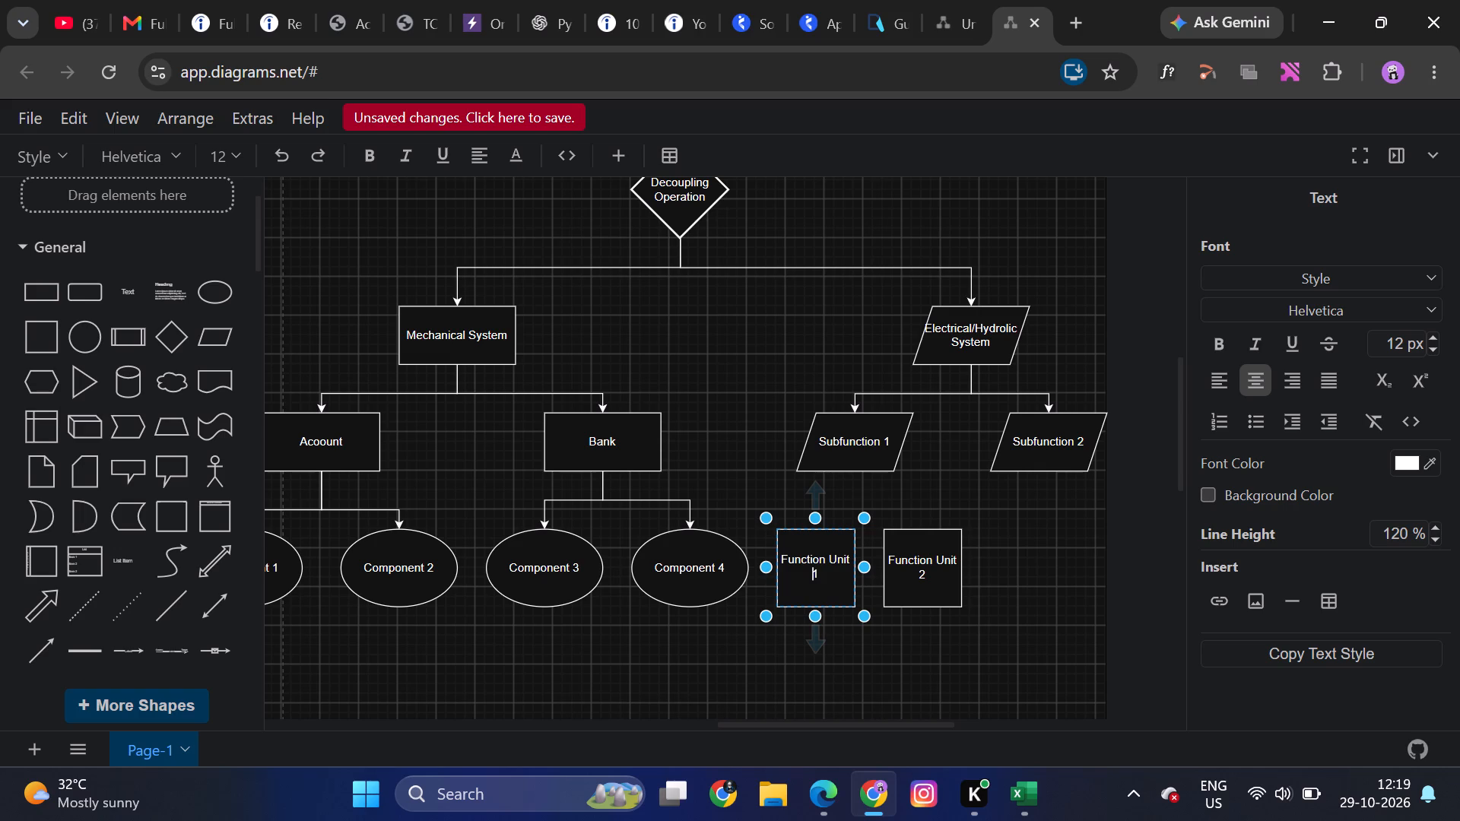
{"action": "left_click", "coordinate": [759, 665]}
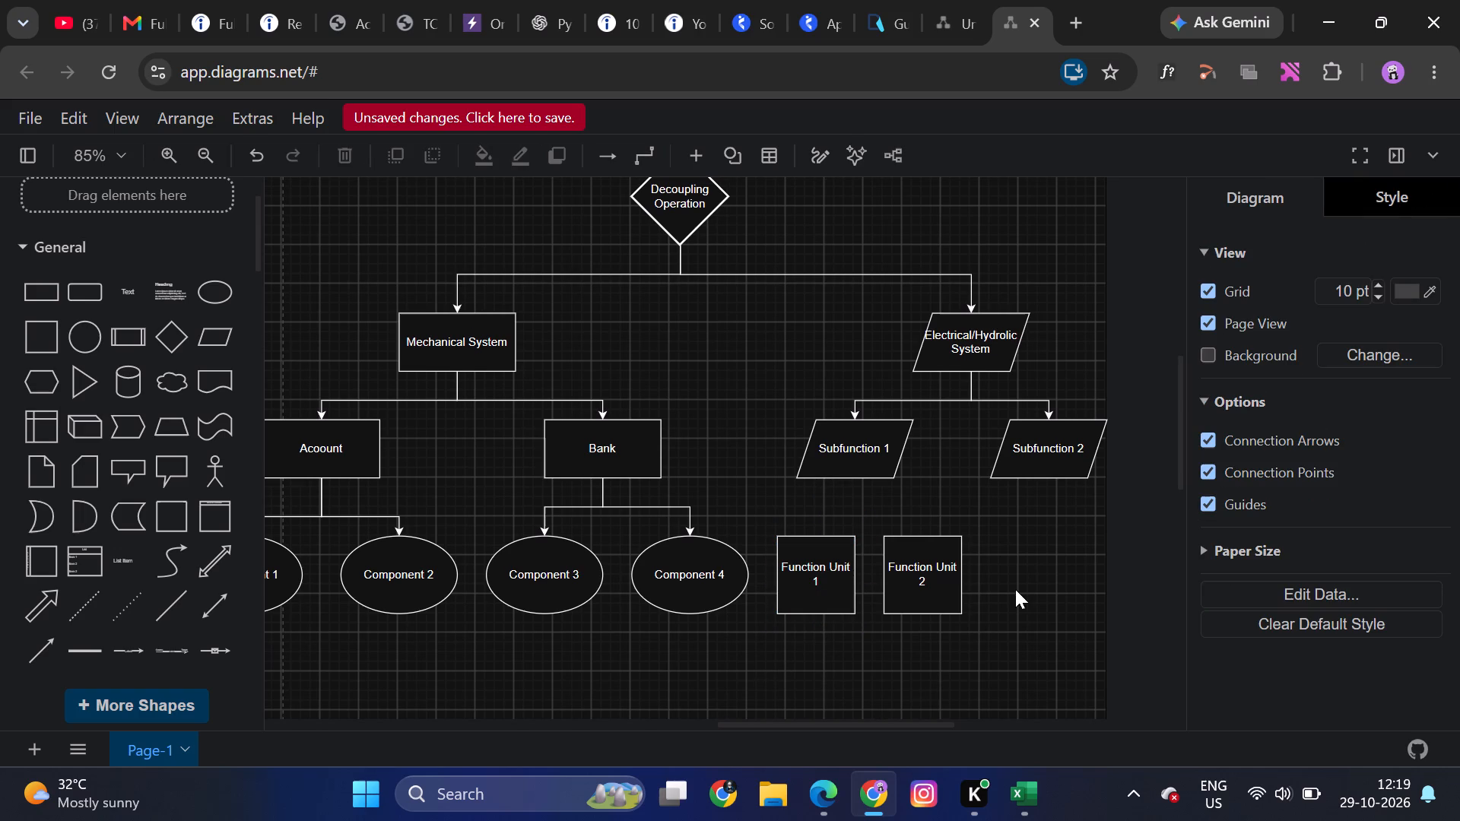
Connect the bottom of Subfunction 1 to the top of Function Unit 1 with a right-angled directional arrow.
{"action": "left_click", "coordinate": [56, 642]}
{"action": "left_click_drag", "start_coordinate": [692, 477], "coordinate": [843, 483]}
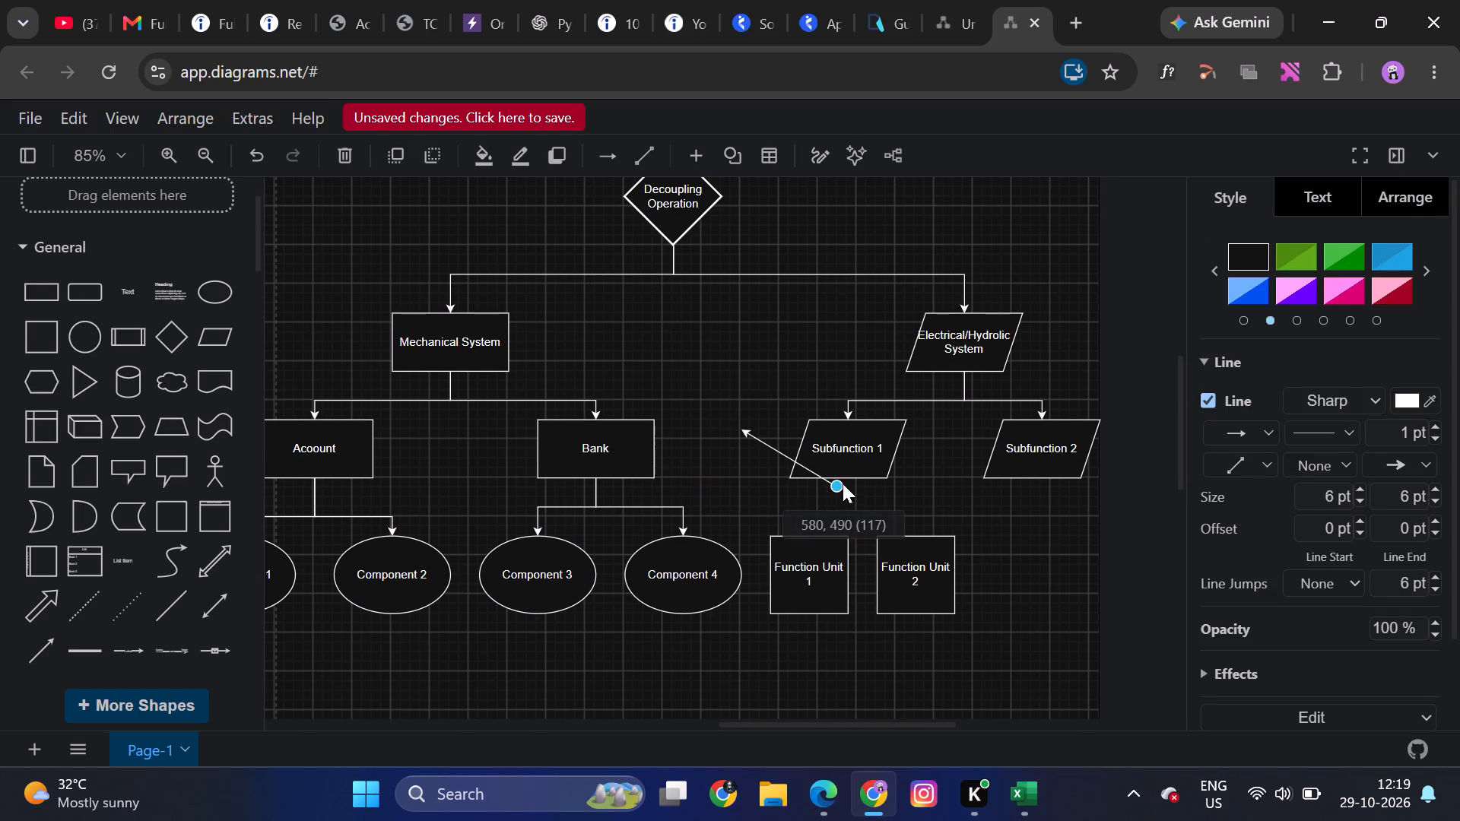
{"action": "left_click_drag", "start_coordinate": [843, 483], "coordinate": [843, 480]}
{"action": "left_click_drag", "start_coordinate": [735, 423], "coordinate": [801, 534]}
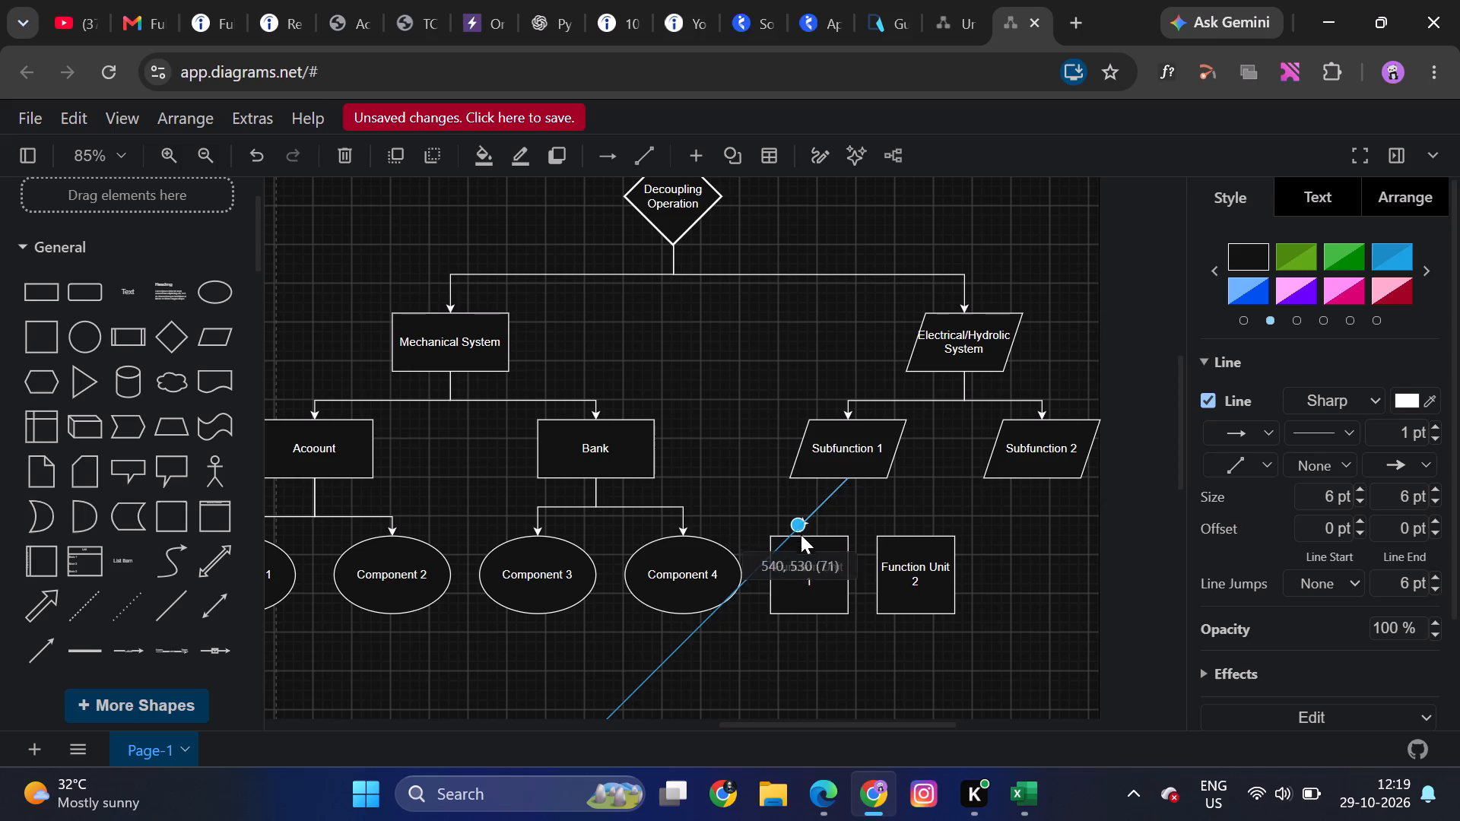
{"action": "left_click_drag", "start_coordinate": [801, 534], "coordinate": [805, 544]}
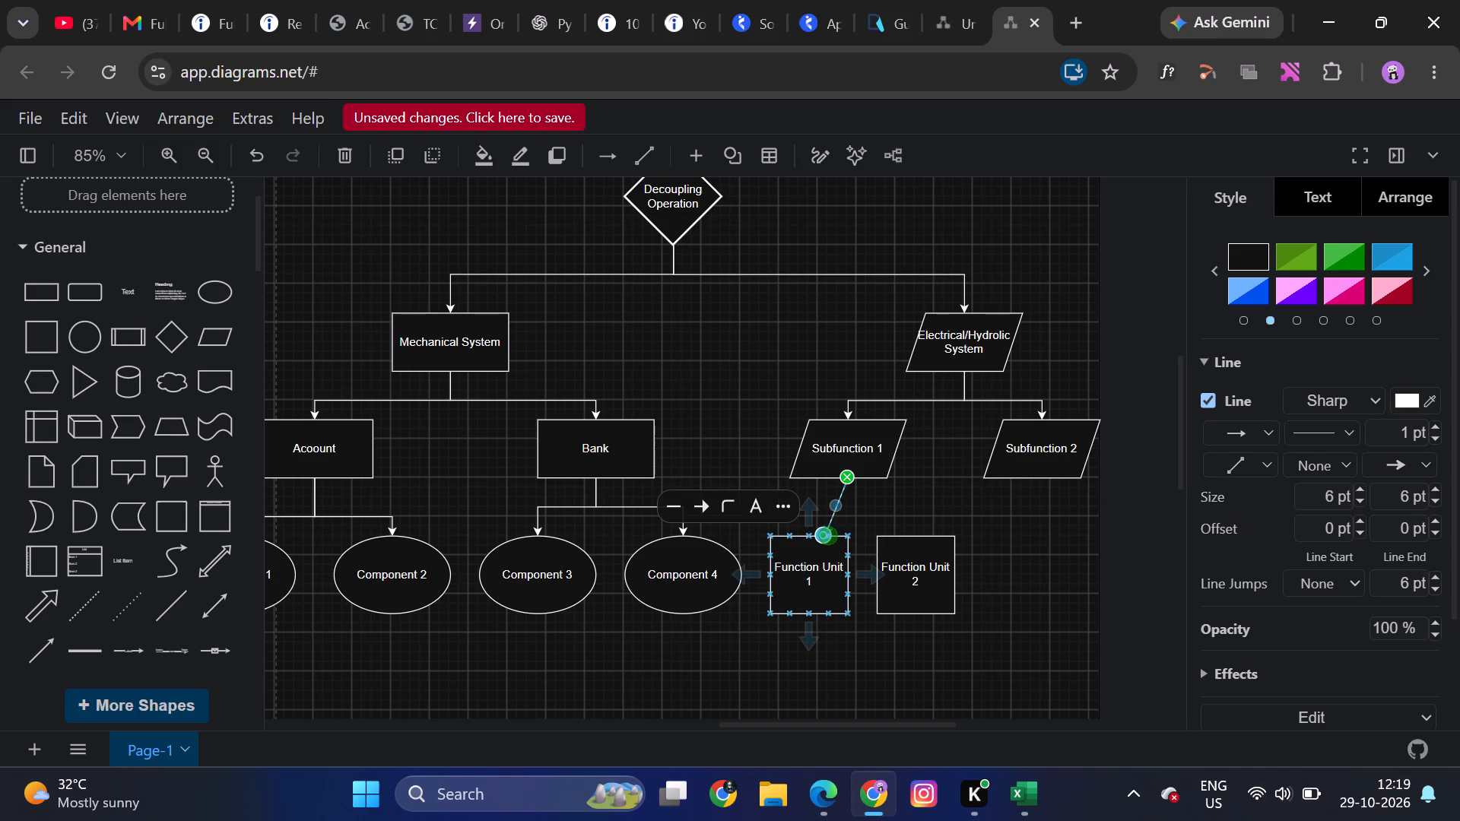
{"action": "left_click_drag", "start_coordinate": [823, 533], "coordinate": [808, 538]}
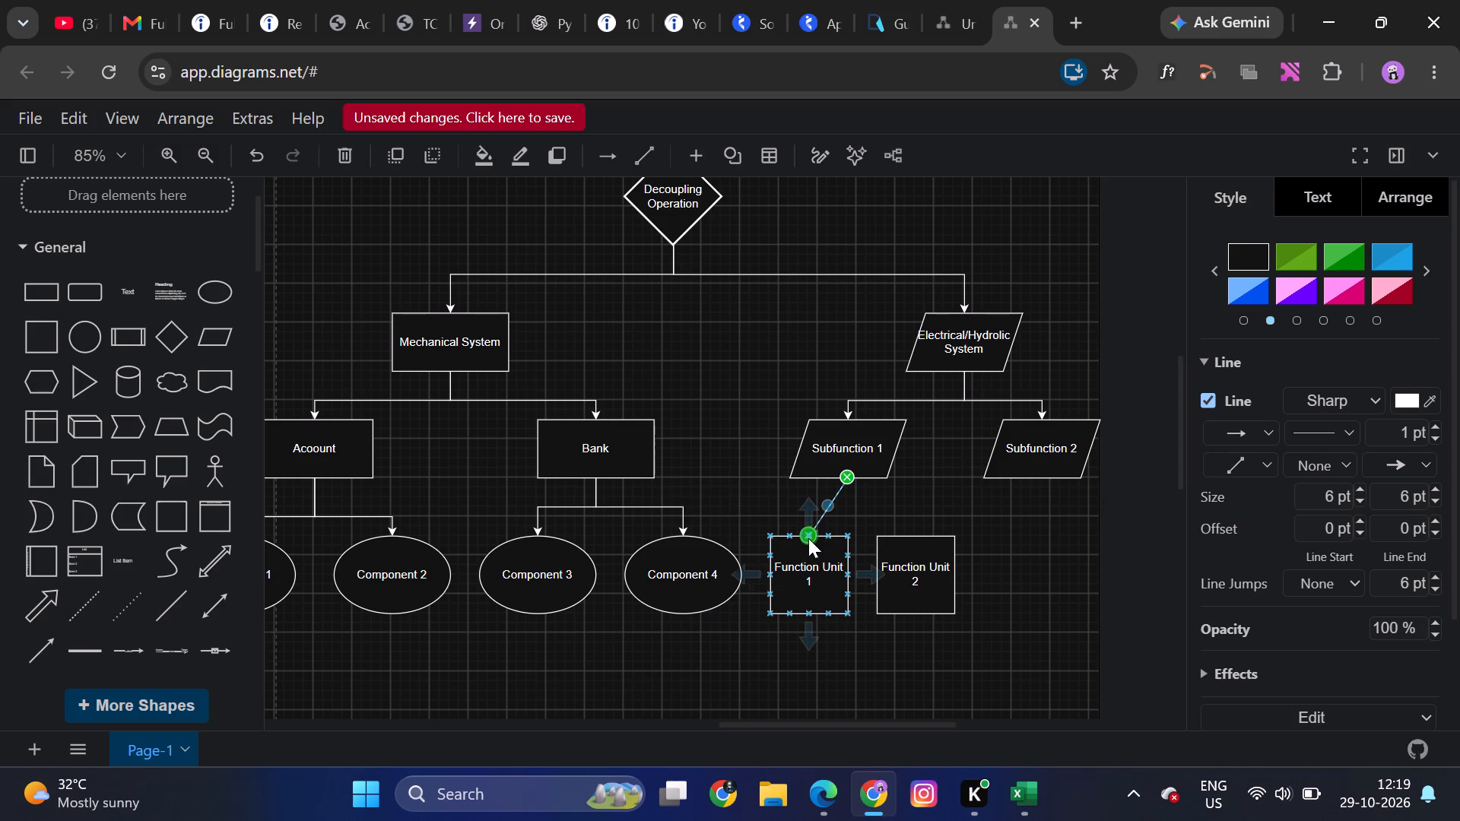
{"action": "left_click_drag", "start_coordinate": [829, 503], "coordinate": [844, 506]}
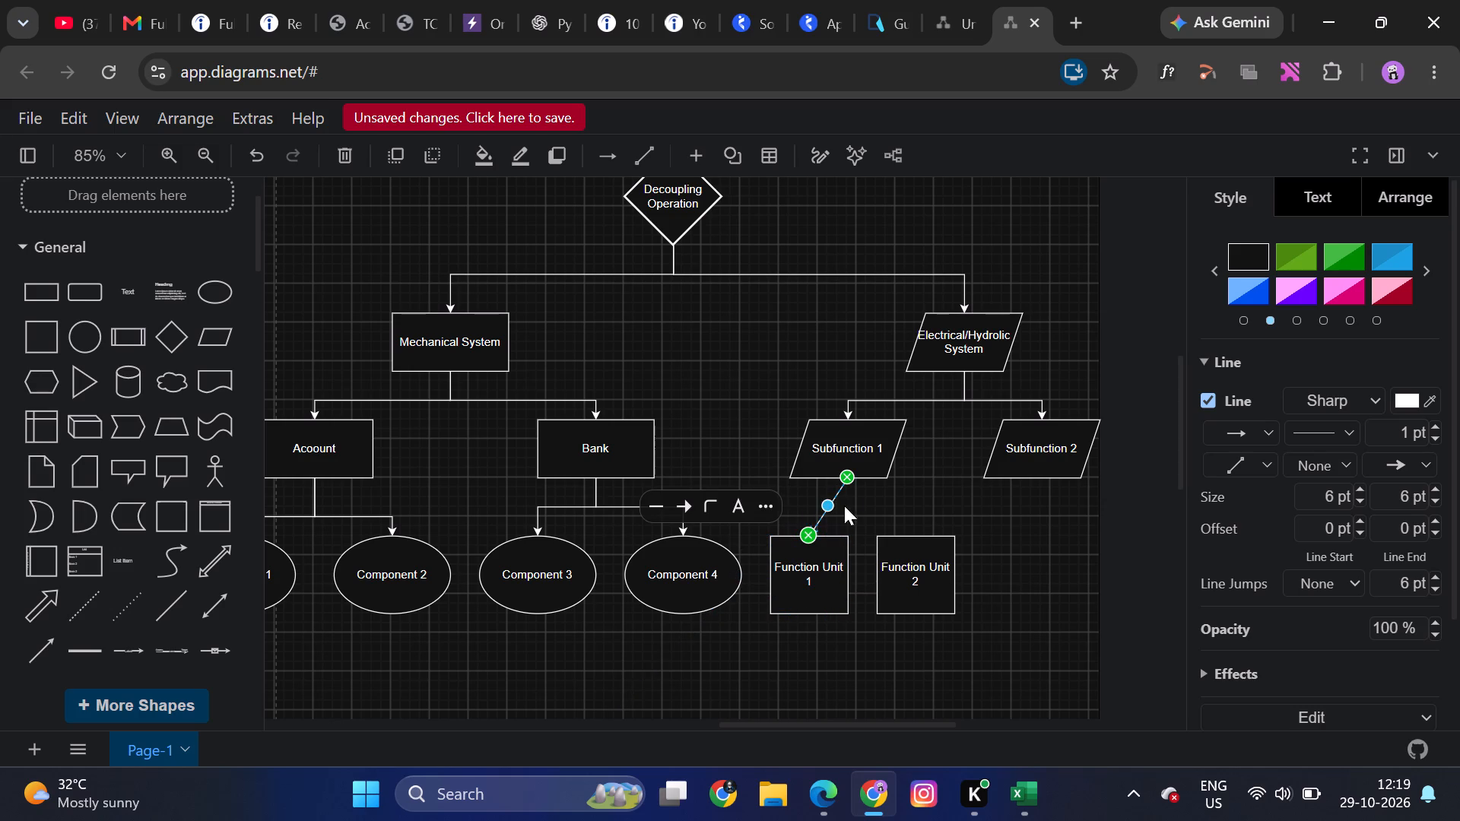
{"action": "left_click_drag", "start_coordinate": [844, 506], "coordinate": [849, 506]}
{"action": "left_click_drag", "start_coordinate": [829, 519], "coordinate": [822, 518]}
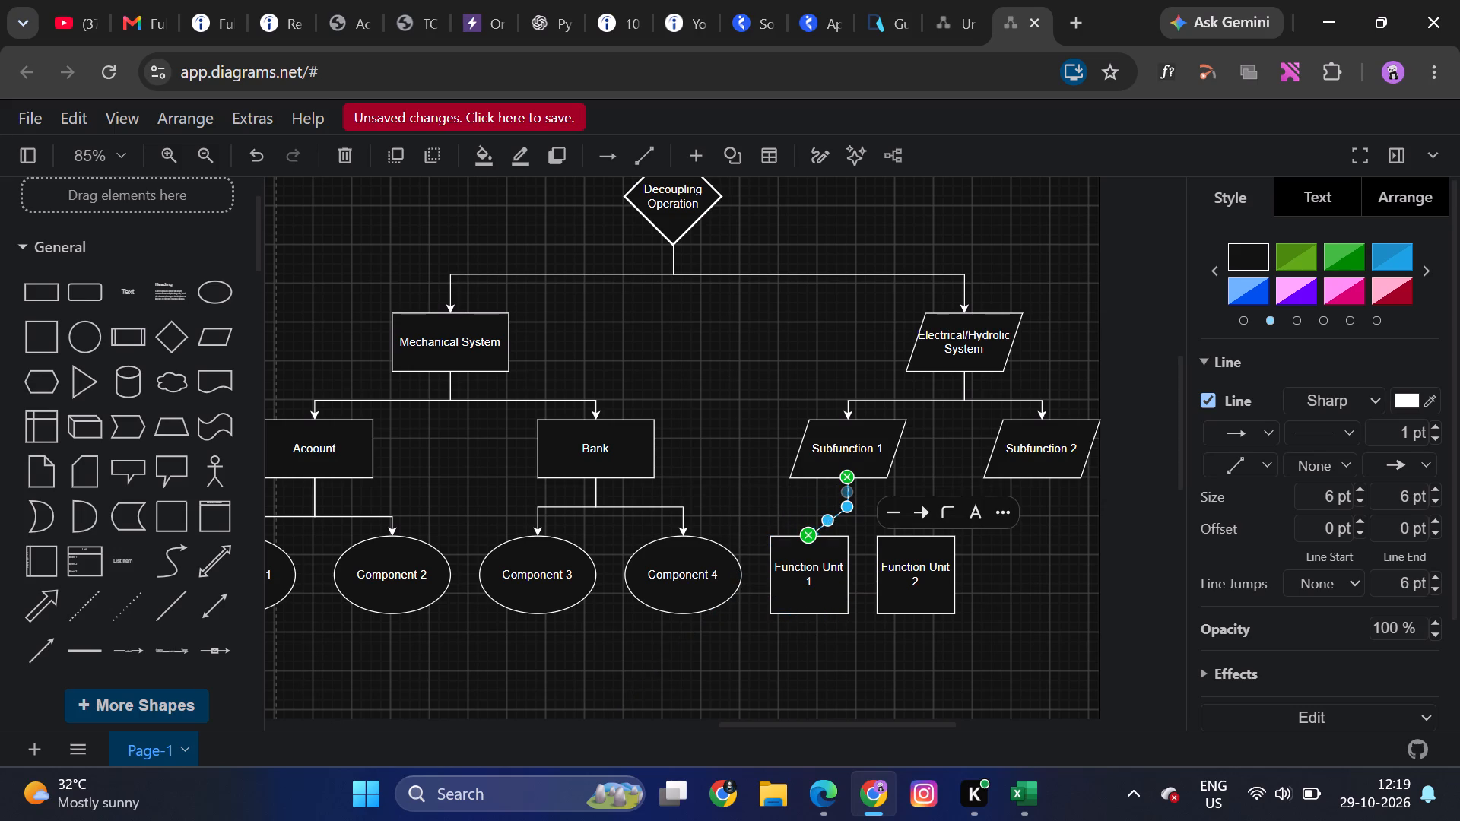
{"action": "left_click_drag", "start_coordinate": [822, 518], "coordinate": [809, 509]}
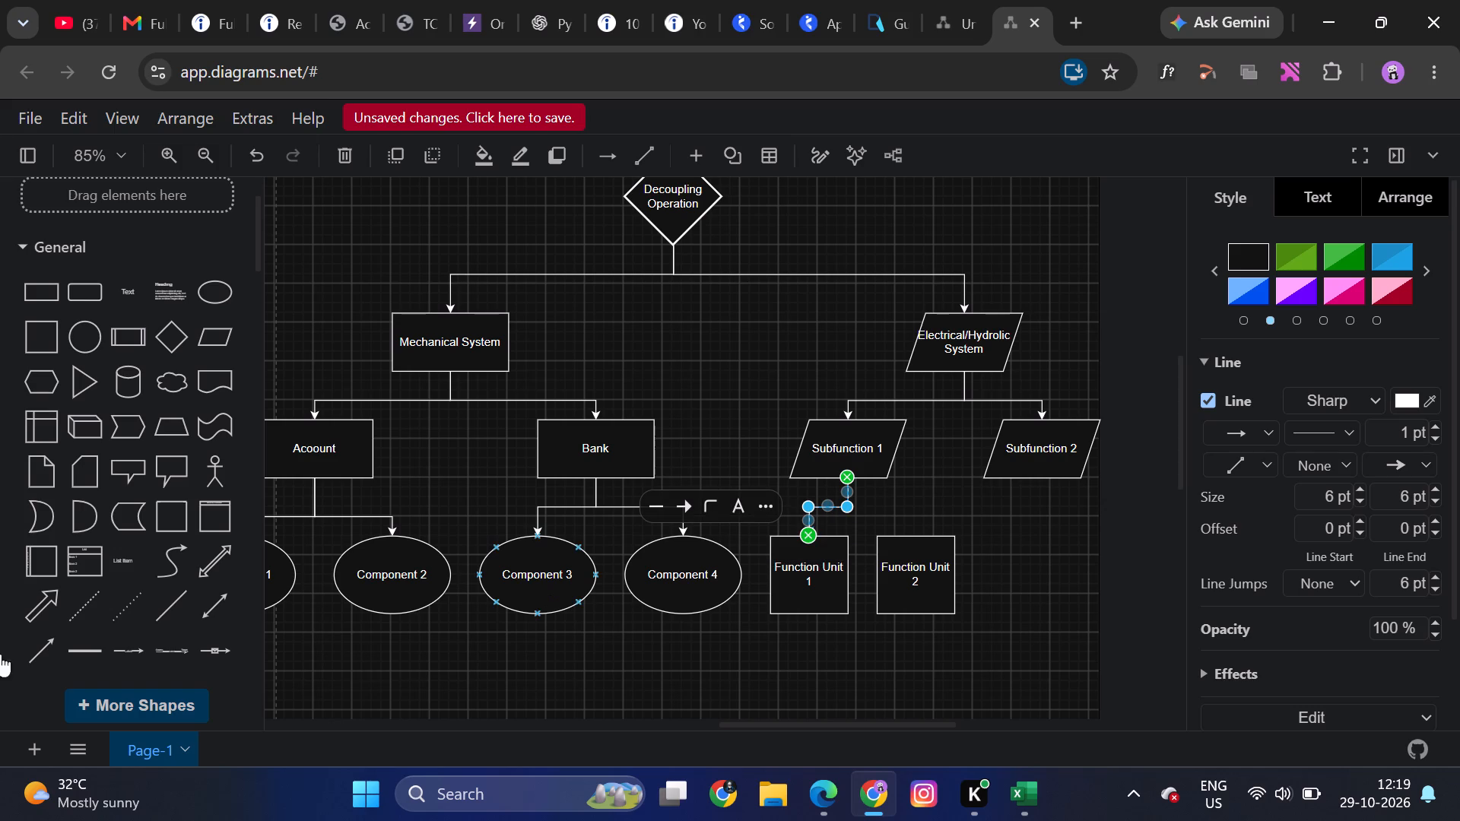
Connect the bottom of Subfunction 1 to the top of Function Unit 2 with a right-angled directional arrow.
{"action": "left_click", "coordinate": [54, 652]}
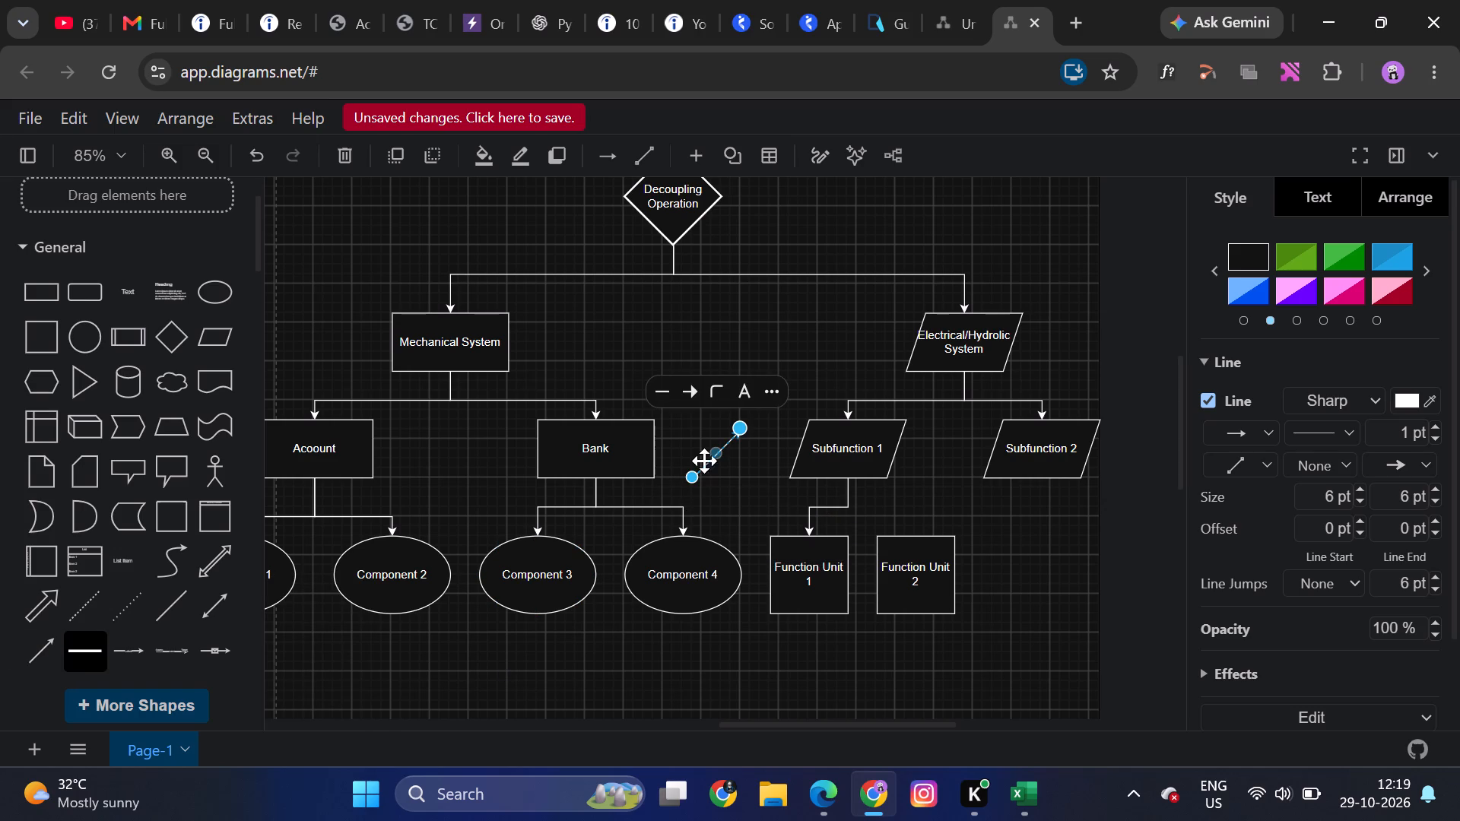
{"action": "left_click_drag", "start_coordinate": [687, 480], "coordinate": [848, 479]}
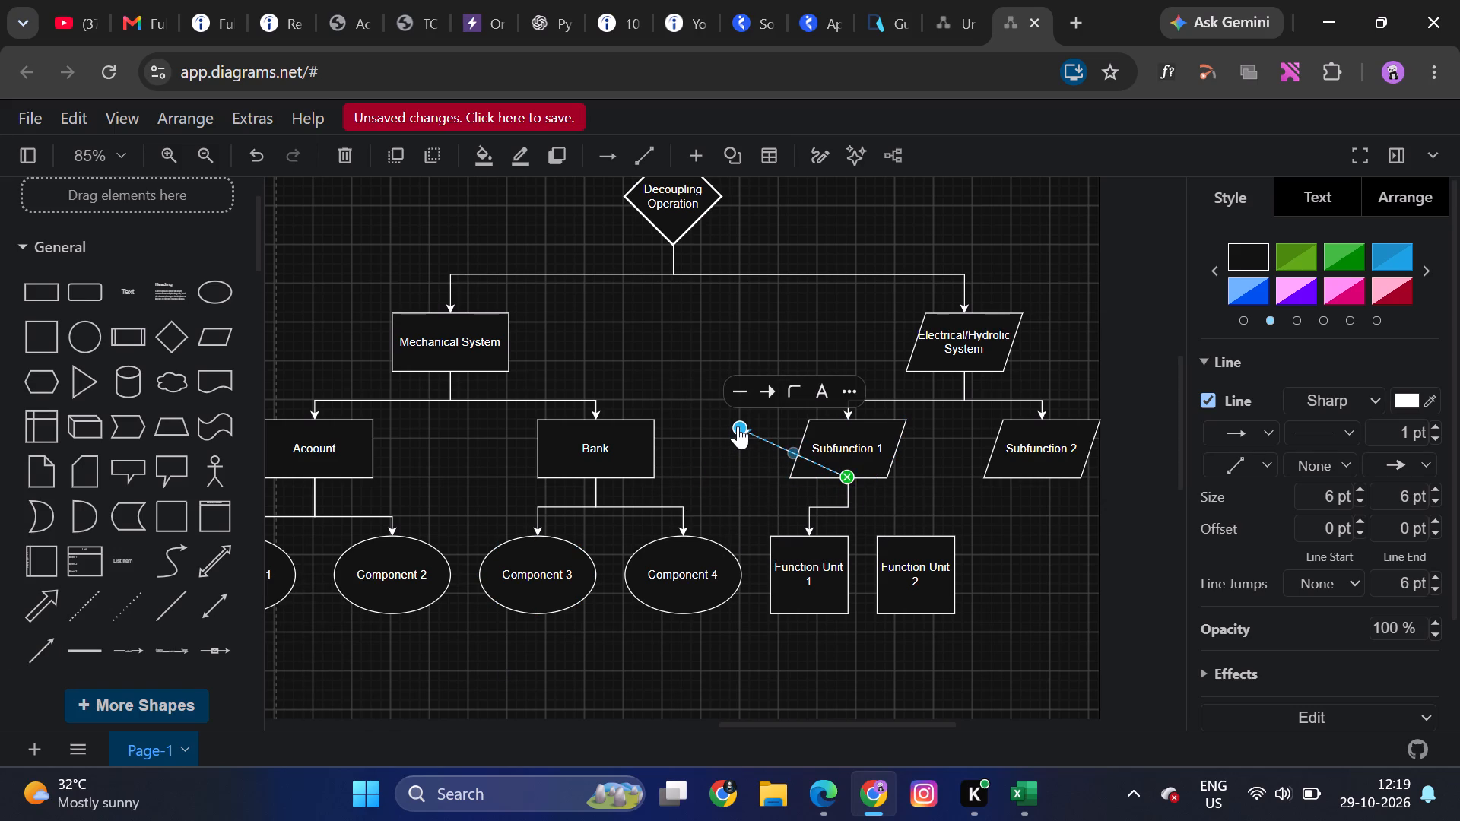
{"action": "left_click_drag", "start_coordinate": [738, 426], "coordinate": [919, 541]}
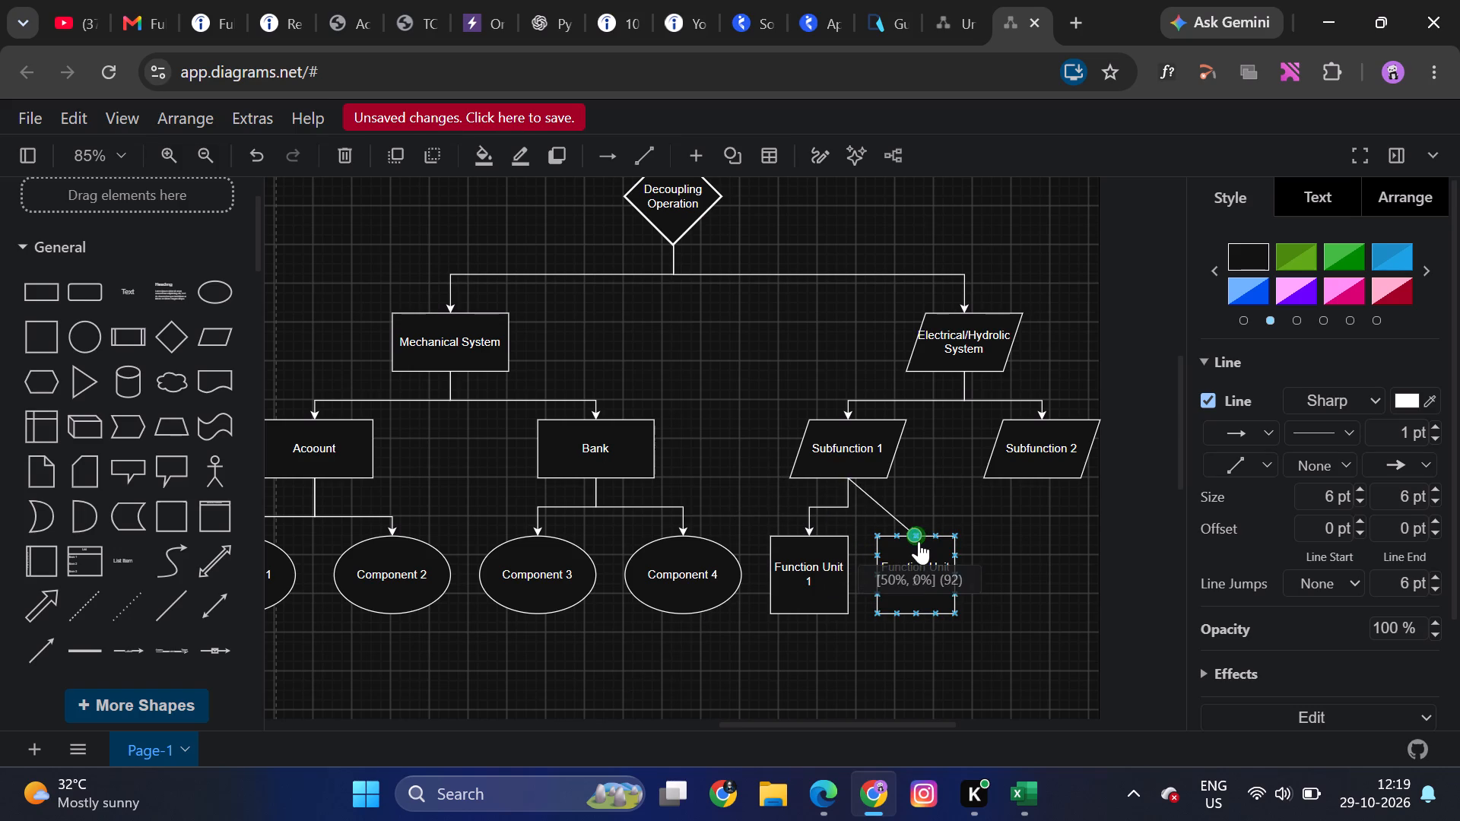
{"action": "left_click_drag", "start_coordinate": [881, 503], "coordinate": [853, 504]}
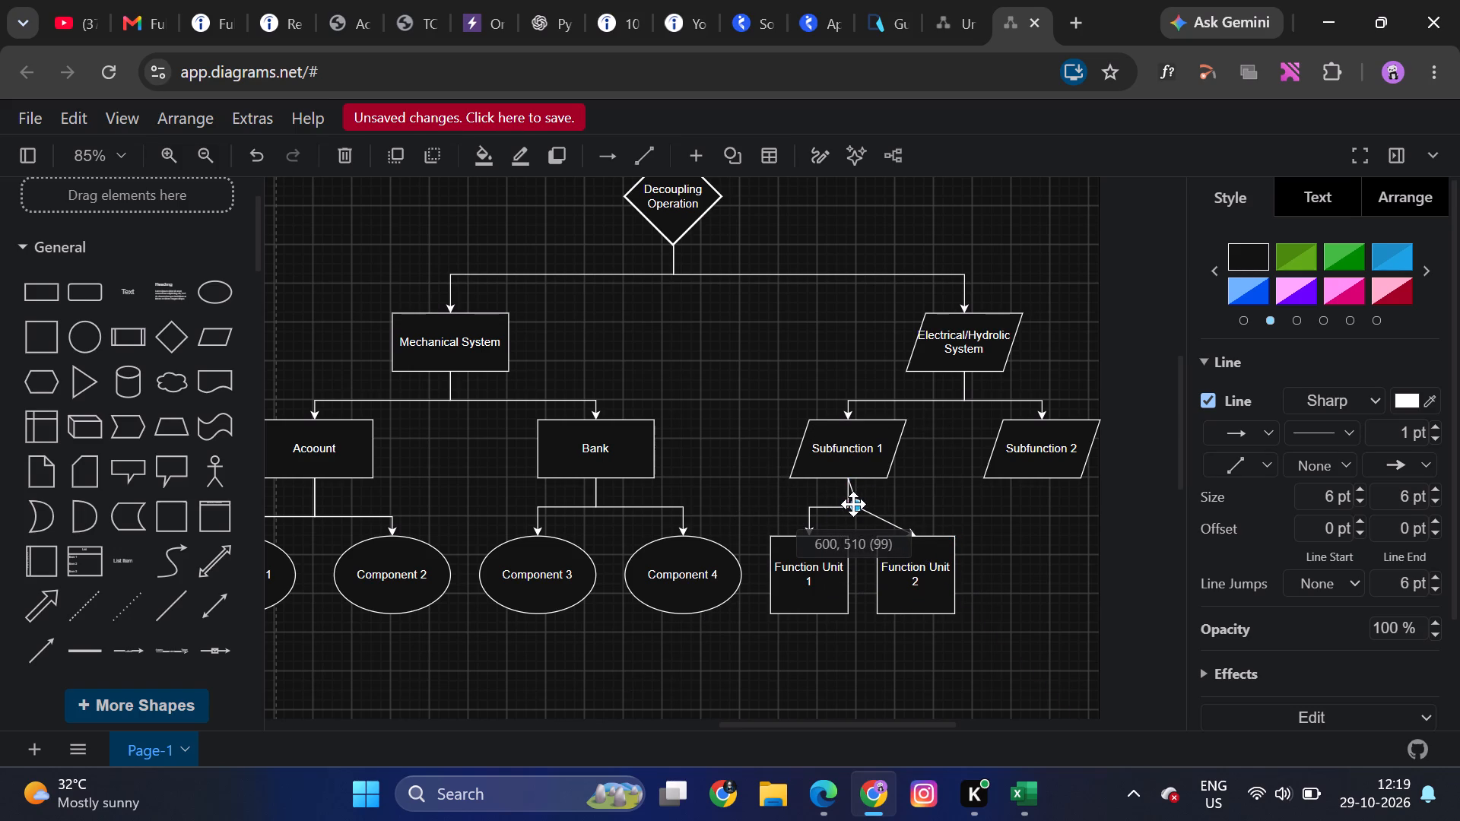
{"action": "left_click_drag", "start_coordinate": [853, 504], "coordinate": [848, 506]}
{"action": "left_click_drag", "start_coordinate": [884, 521], "coordinate": [937, 500]}
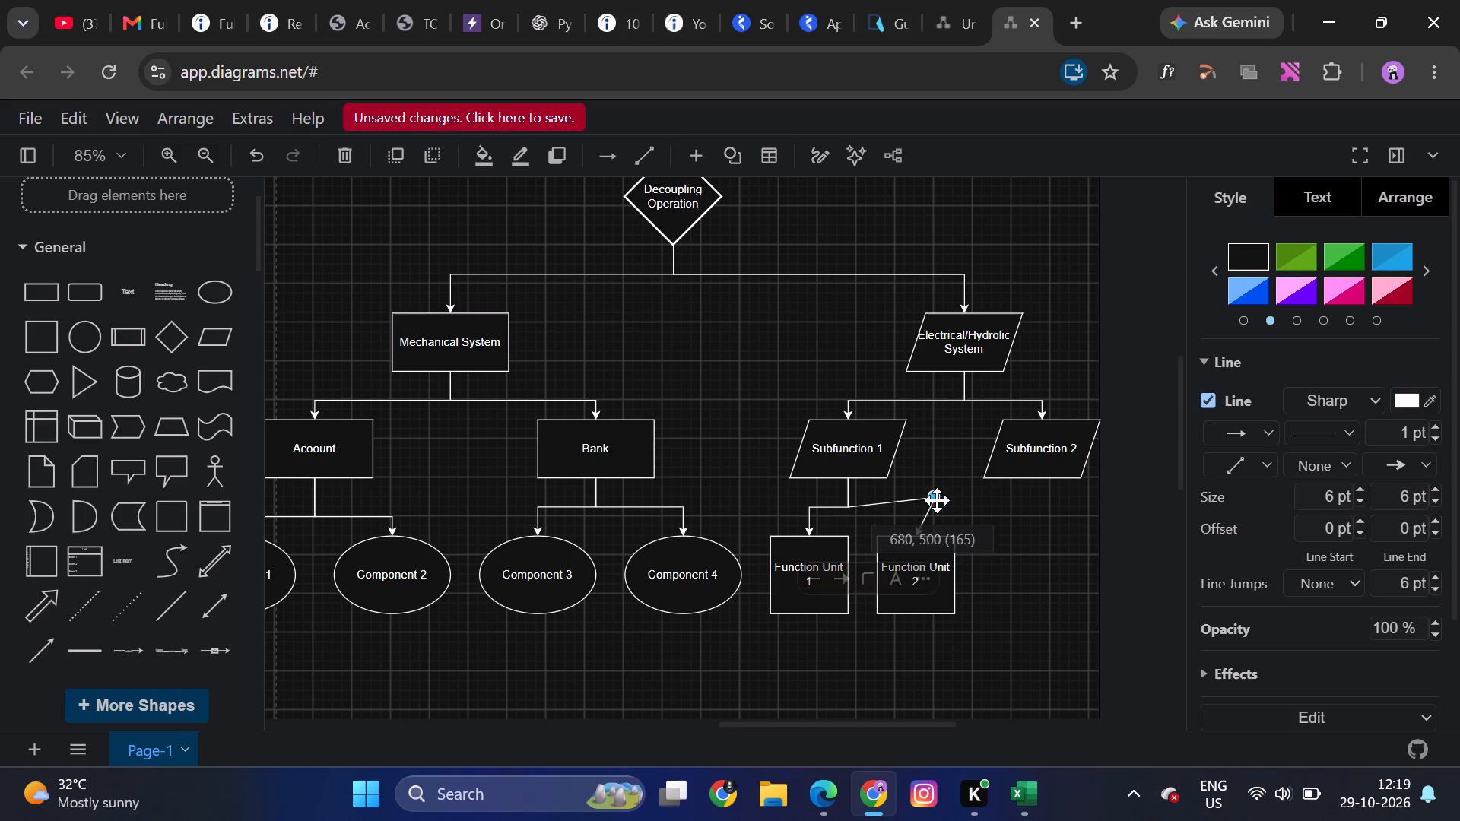
{"action": "left_click_drag", "start_coordinate": [937, 500], "coordinate": [912, 506]}
{"action": "left_click", "coordinate": [986, 513]}
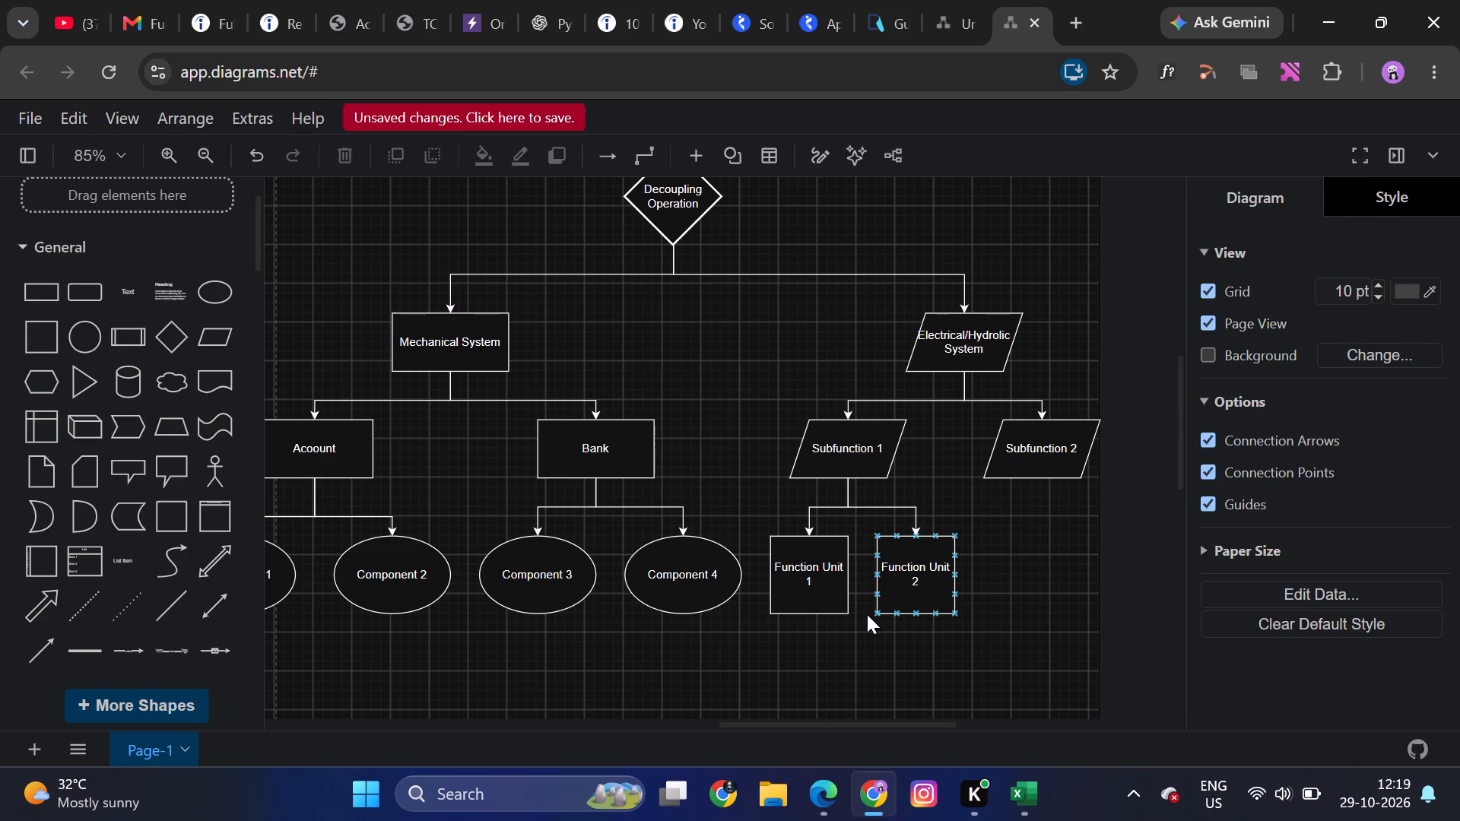
{"action": "scroll", "coordinate": [714, 701], "scroll_direction": "left", "scroll_amount": 1}
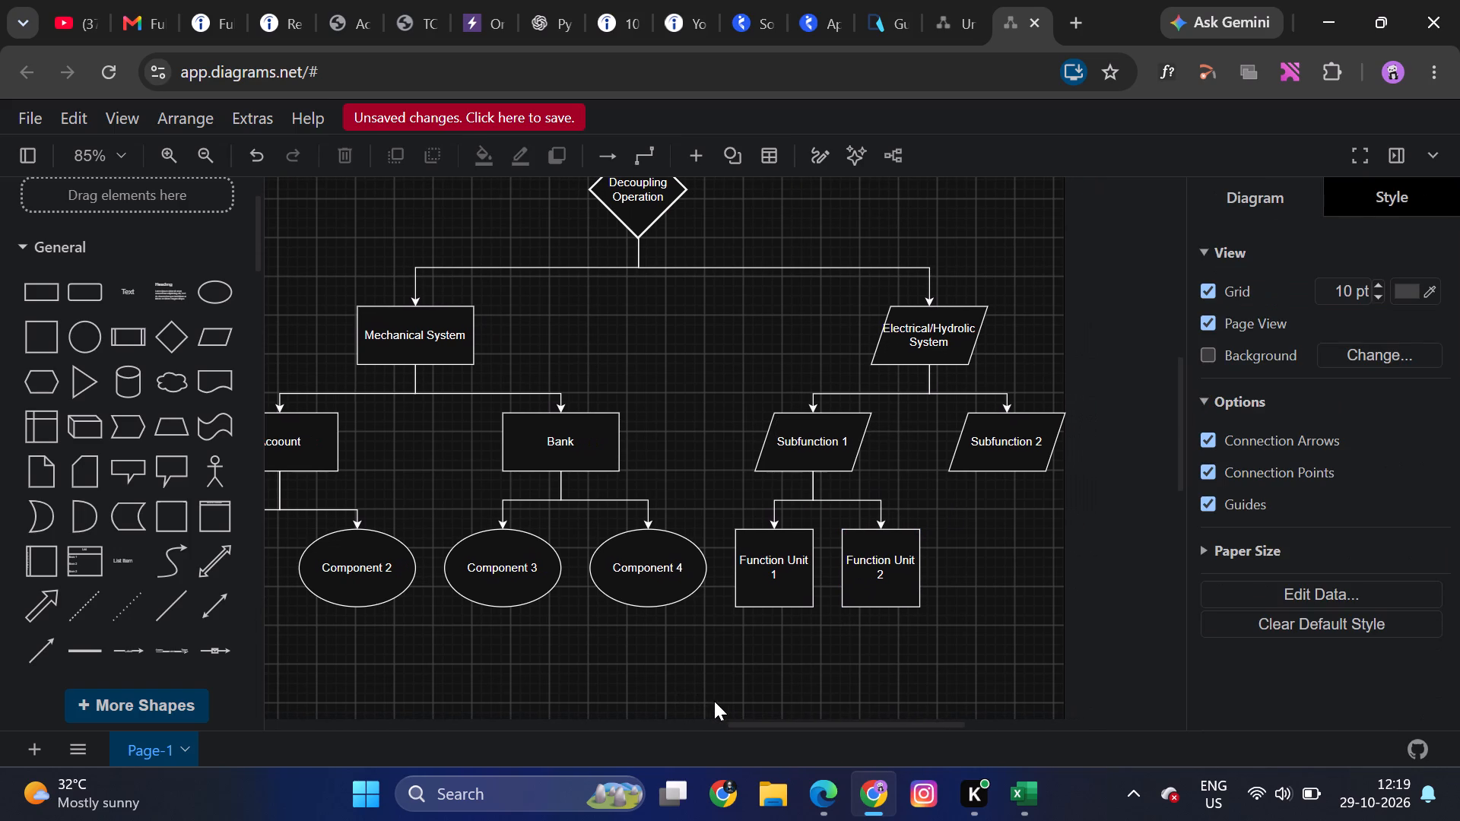
Add a third square to the right of Function Unit 2, aligned on the same row, and label it "Function Unit 3".
{"action": "scroll", "coordinate": [714, 701], "scroll_direction": "left", "scroll_amount": 2}
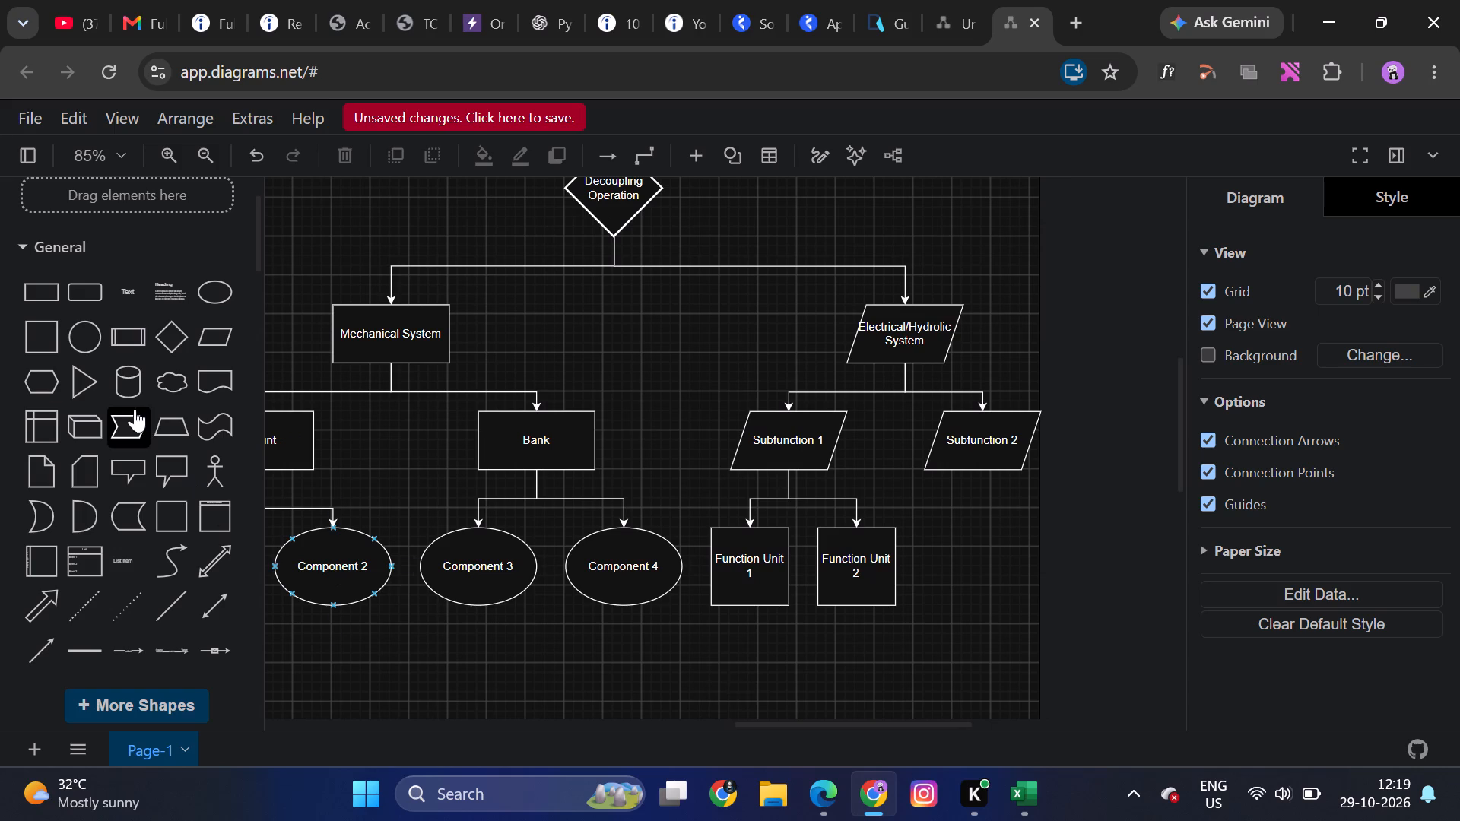
{"action": "left_click", "coordinate": [36, 332]}
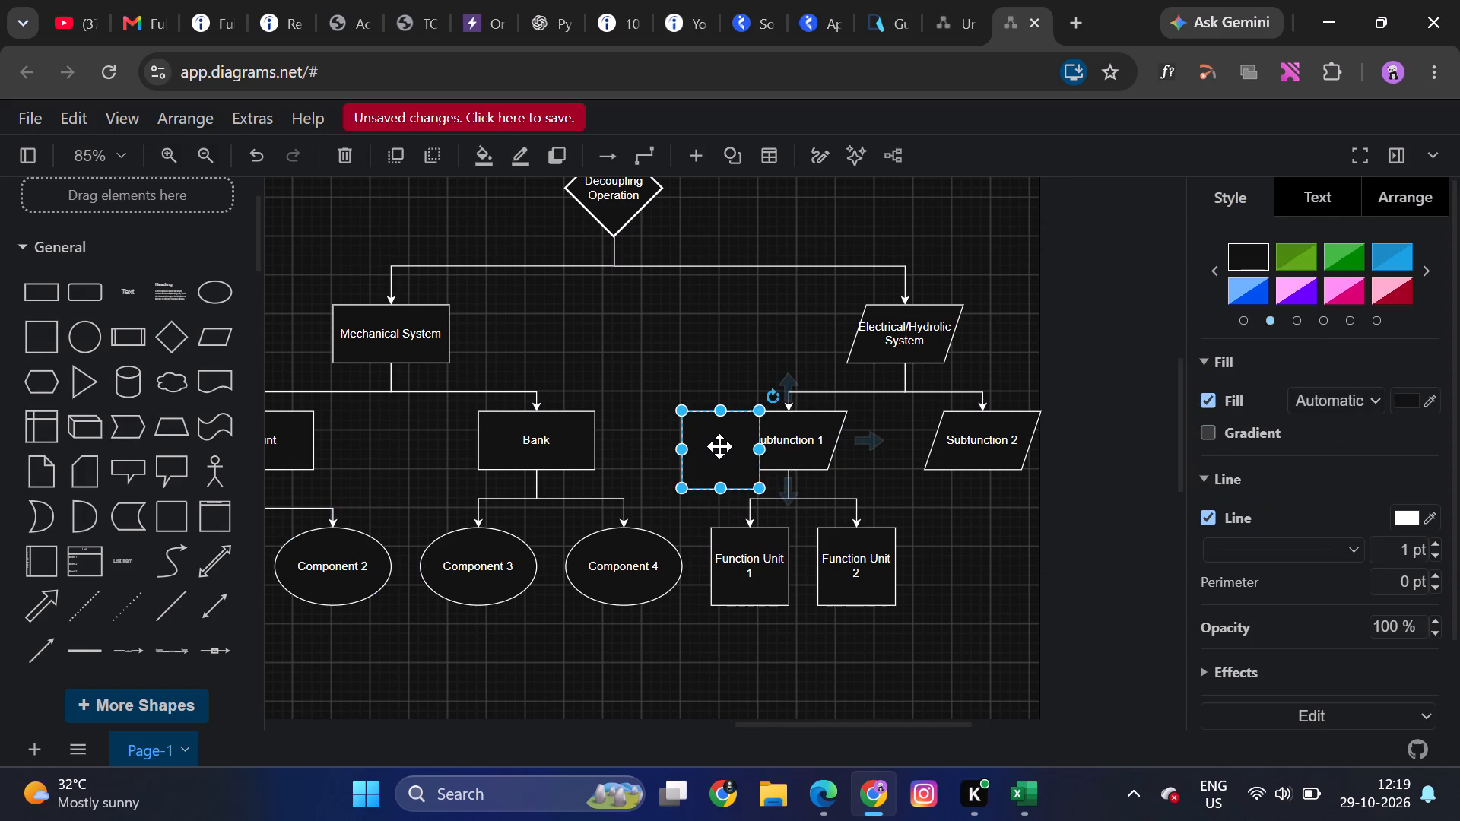
{"action": "left_click_drag", "start_coordinate": [719, 447], "coordinate": [950, 560]}
{"action": "double_click", "coordinate": [950, 560]}
{"action": "type", "text": "Function"}
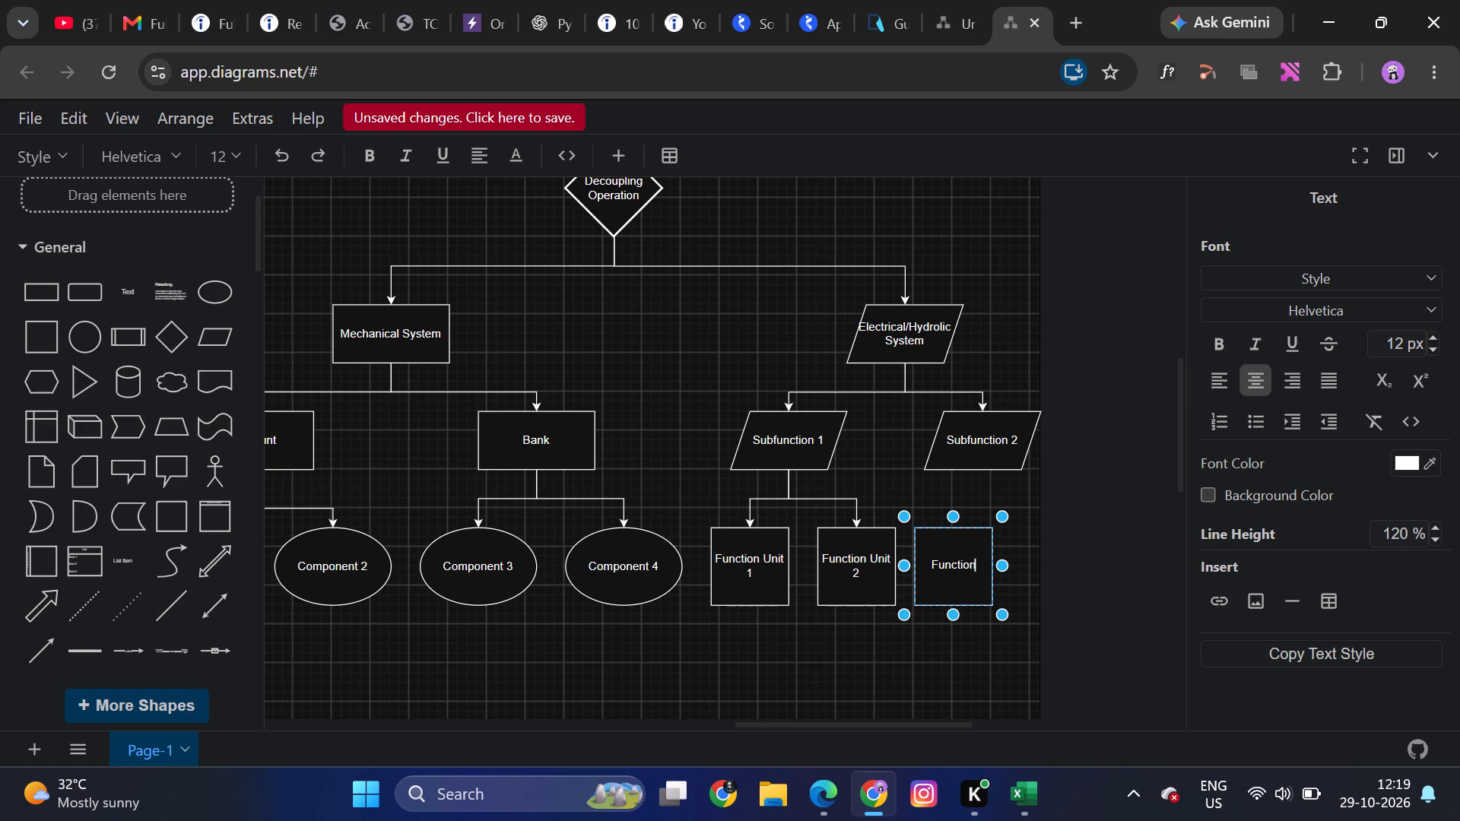
{"action": "key", "text": "space"}
{"action": "type", "text": "Unit 3"}
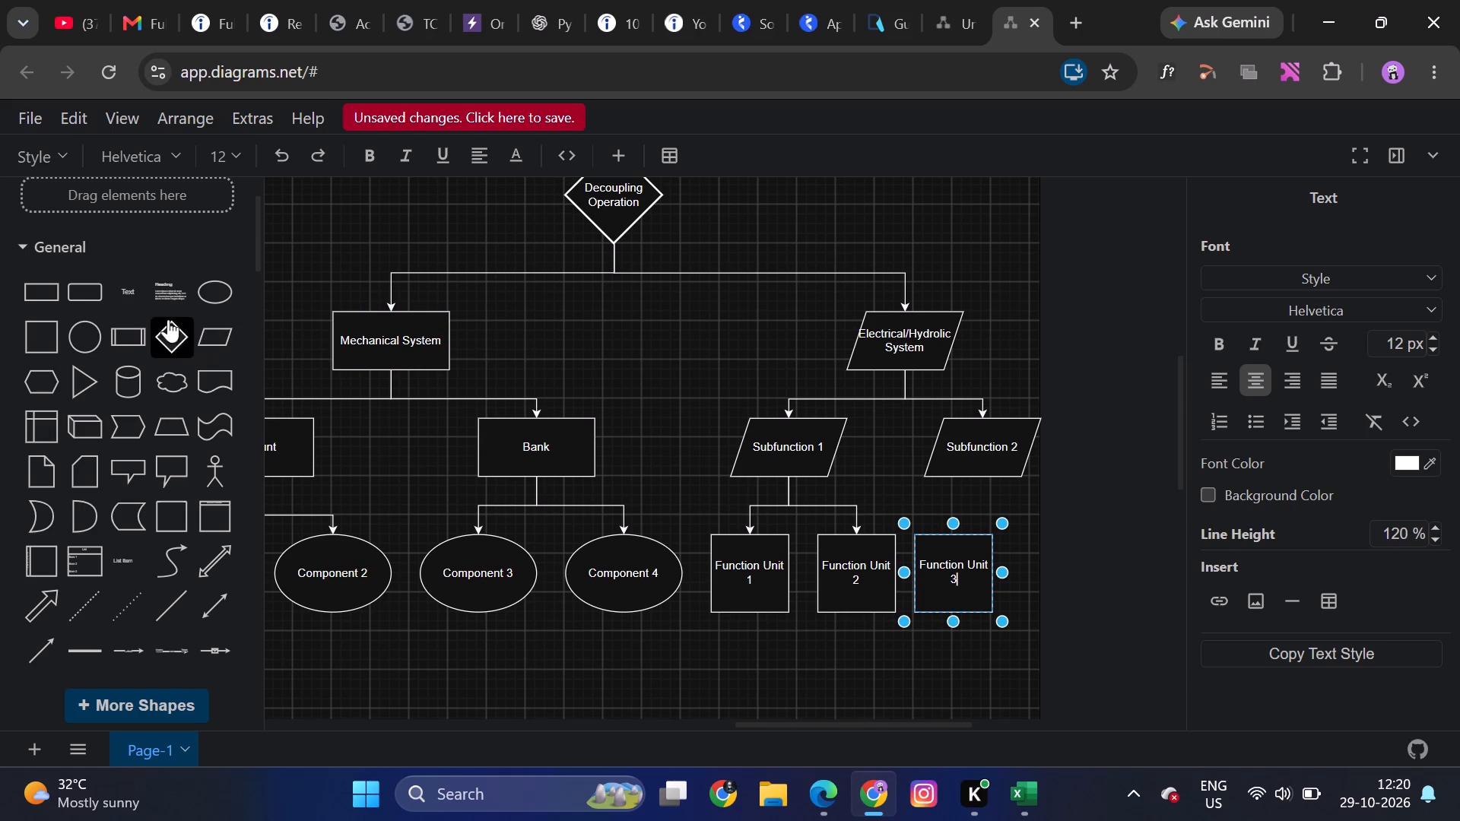
Add a fourth square to the right of Function Unit 3, aligned on the same row, and label it "Function Unit 4".
{"action": "left_click", "coordinate": [21, 325]}
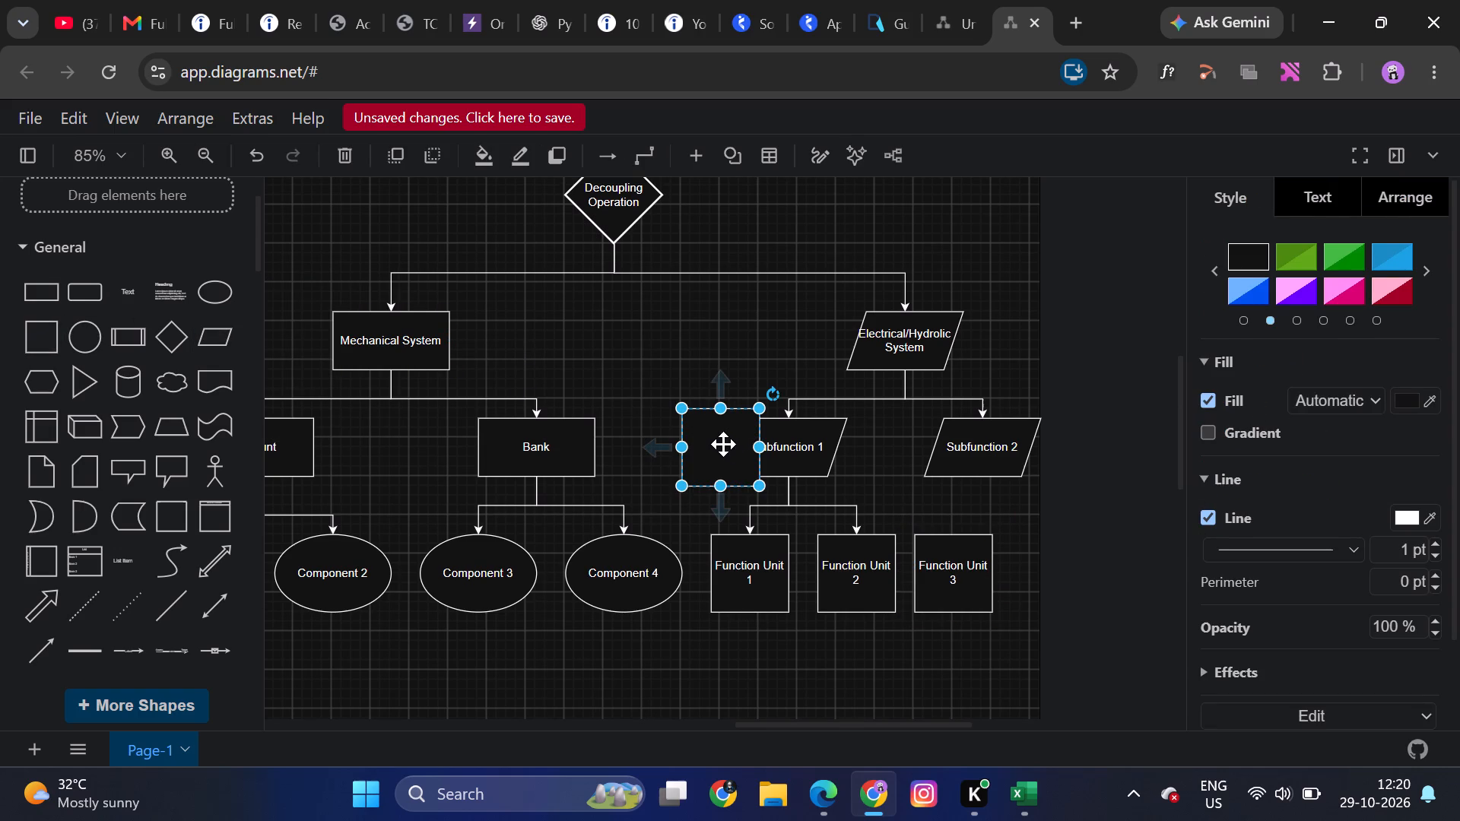
{"action": "left_click_drag", "start_coordinate": [723, 444], "coordinate": [1072, 569]}
{"action": "double_click", "coordinate": [1072, 569]}
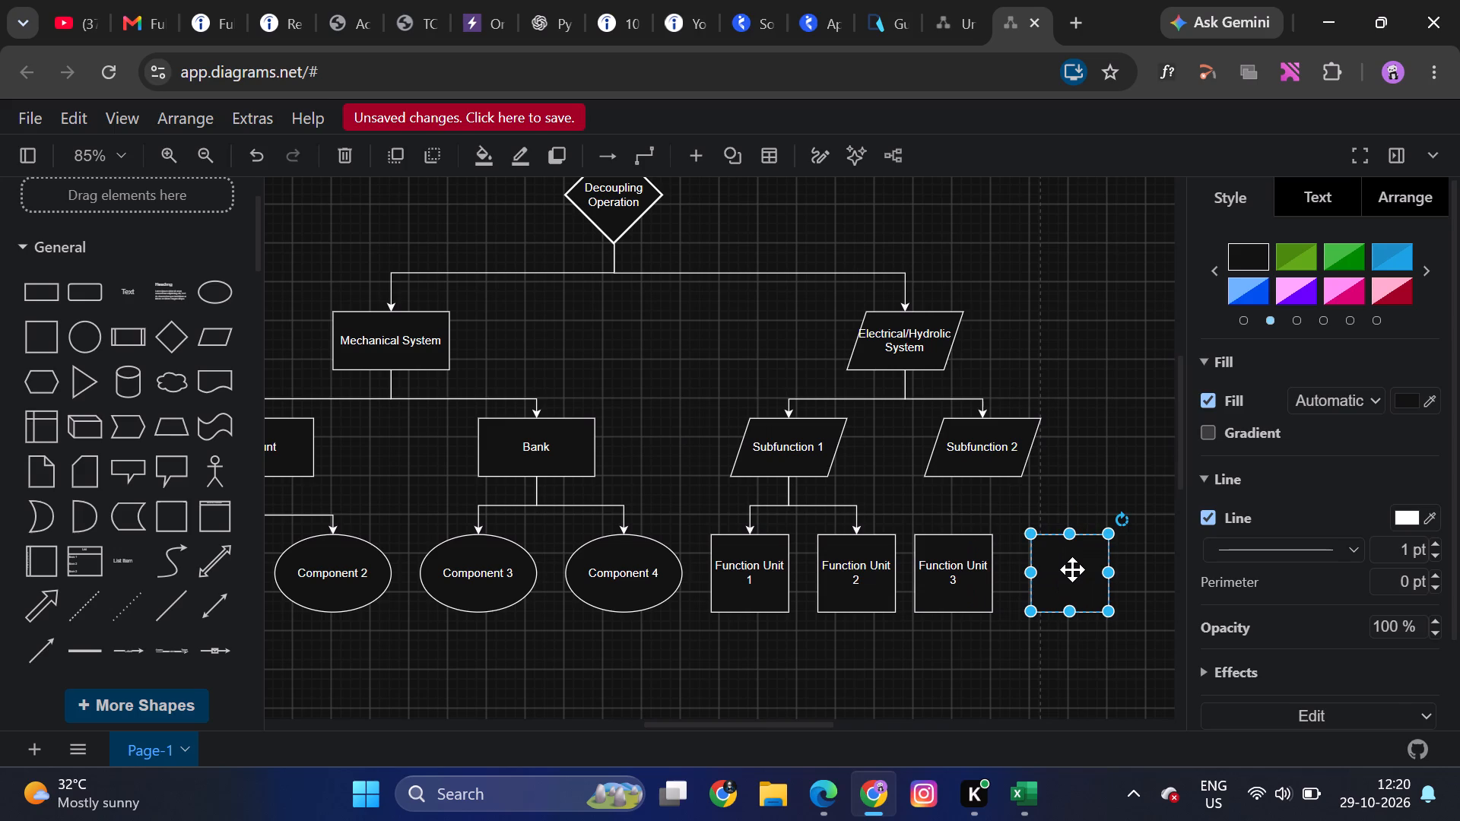
{"action": "type", "text": "Function"}
{"action": "key", "text": "space"}
{"action": "type", "text": "Unit 43"}
{"action": "key", "text": "BackSpace"}
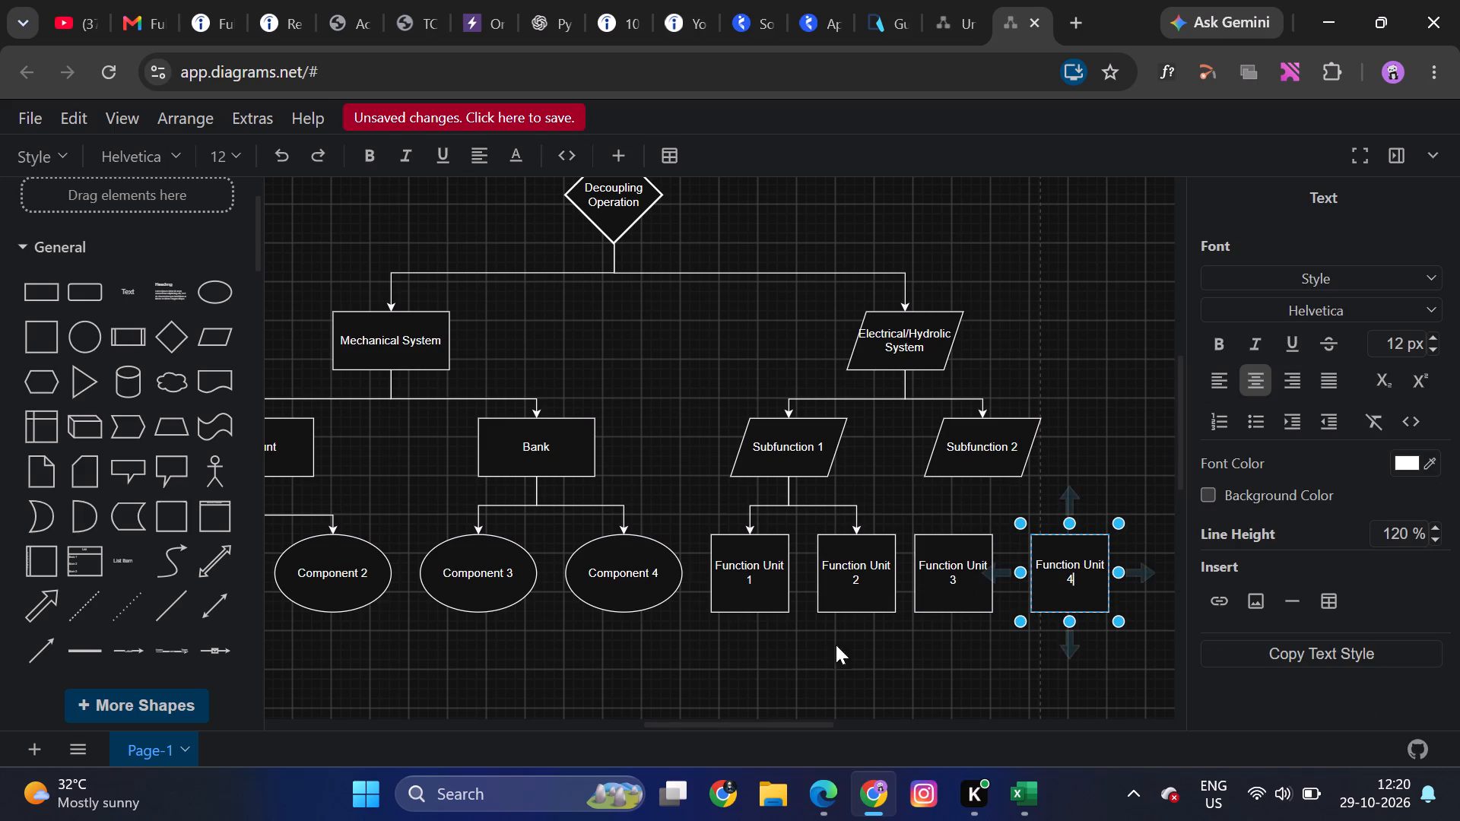
Connect the bottom of Subfunction 2 to the top of Function Unit 3 with a right-angled directional arrow.
{"action": "left_click", "coordinate": [49, 648]}
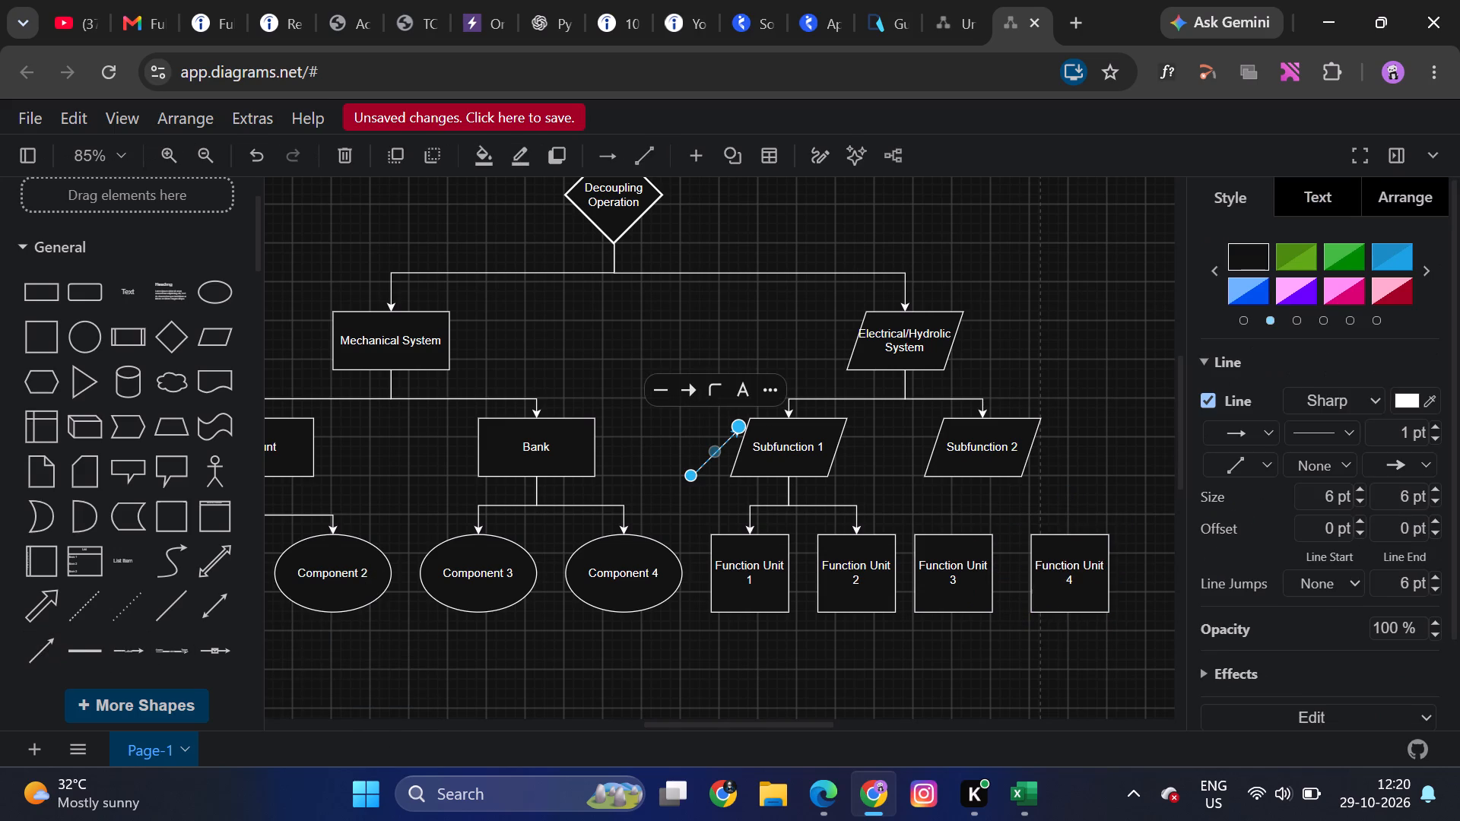
{"action": "left_click_drag", "start_coordinate": [687, 477], "coordinate": [990, 478]}
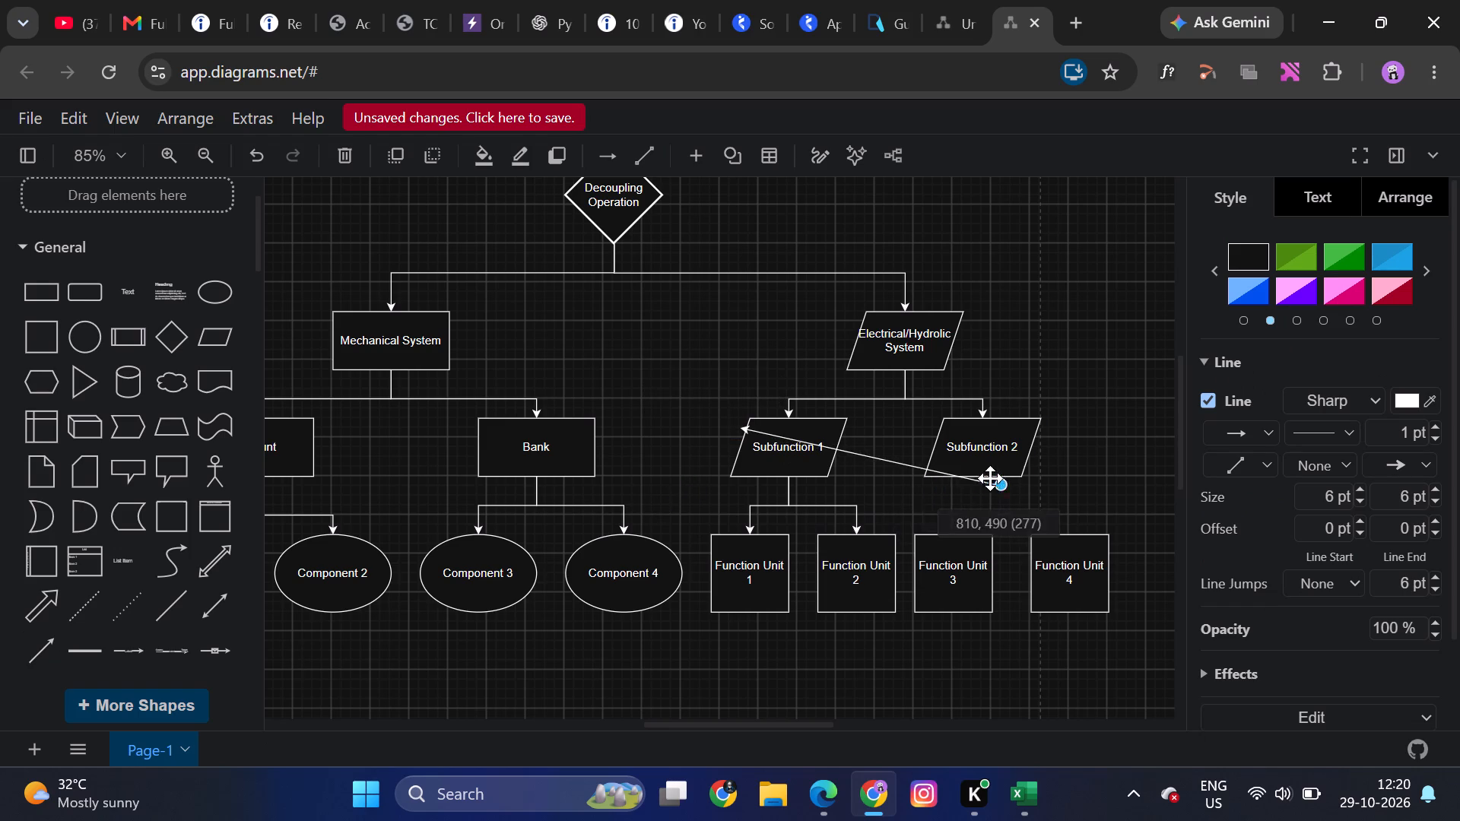
{"action": "left_click_drag", "start_coordinate": [990, 478], "coordinate": [978, 476]}
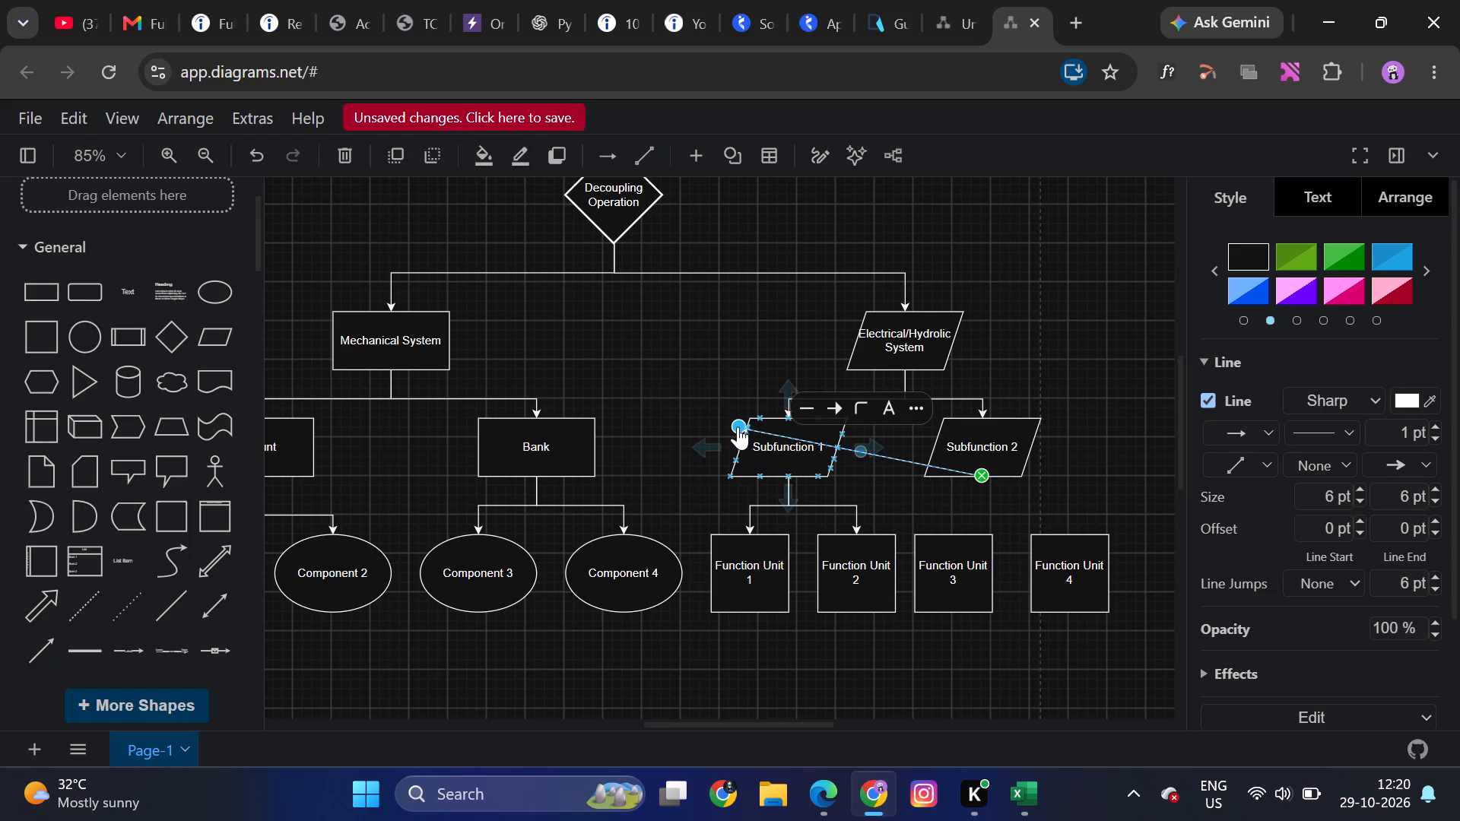
{"action": "left_click_drag", "start_coordinate": [738, 420], "coordinate": [958, 538]}
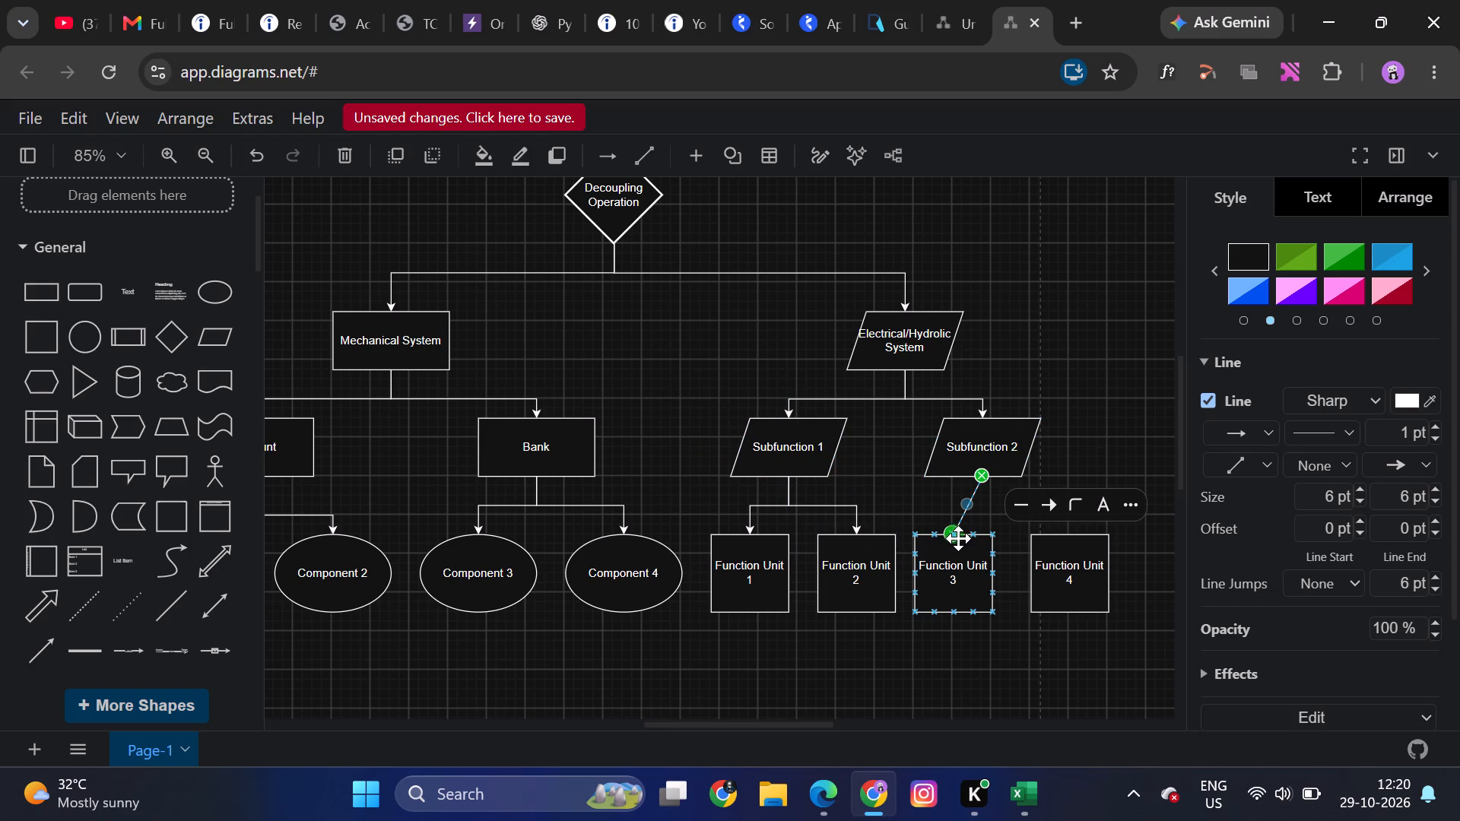
{"action": "left_click_drag", "start_coordinate": [964, 505], "coordinate": [984, 506]}
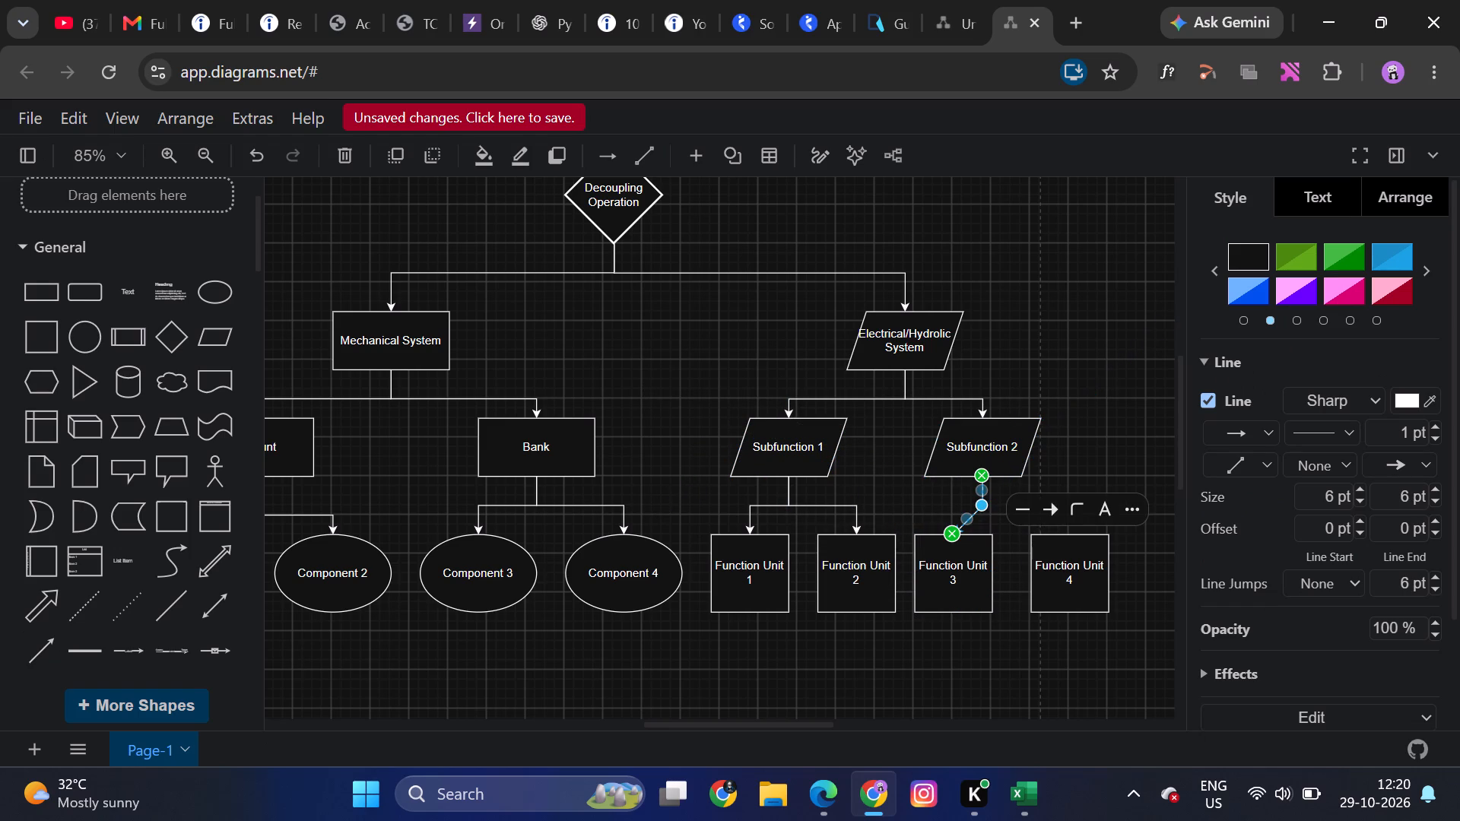
{"action": "left_click_drag", "start_coordinate": [960, 518], "coordinate": [963, 506]}
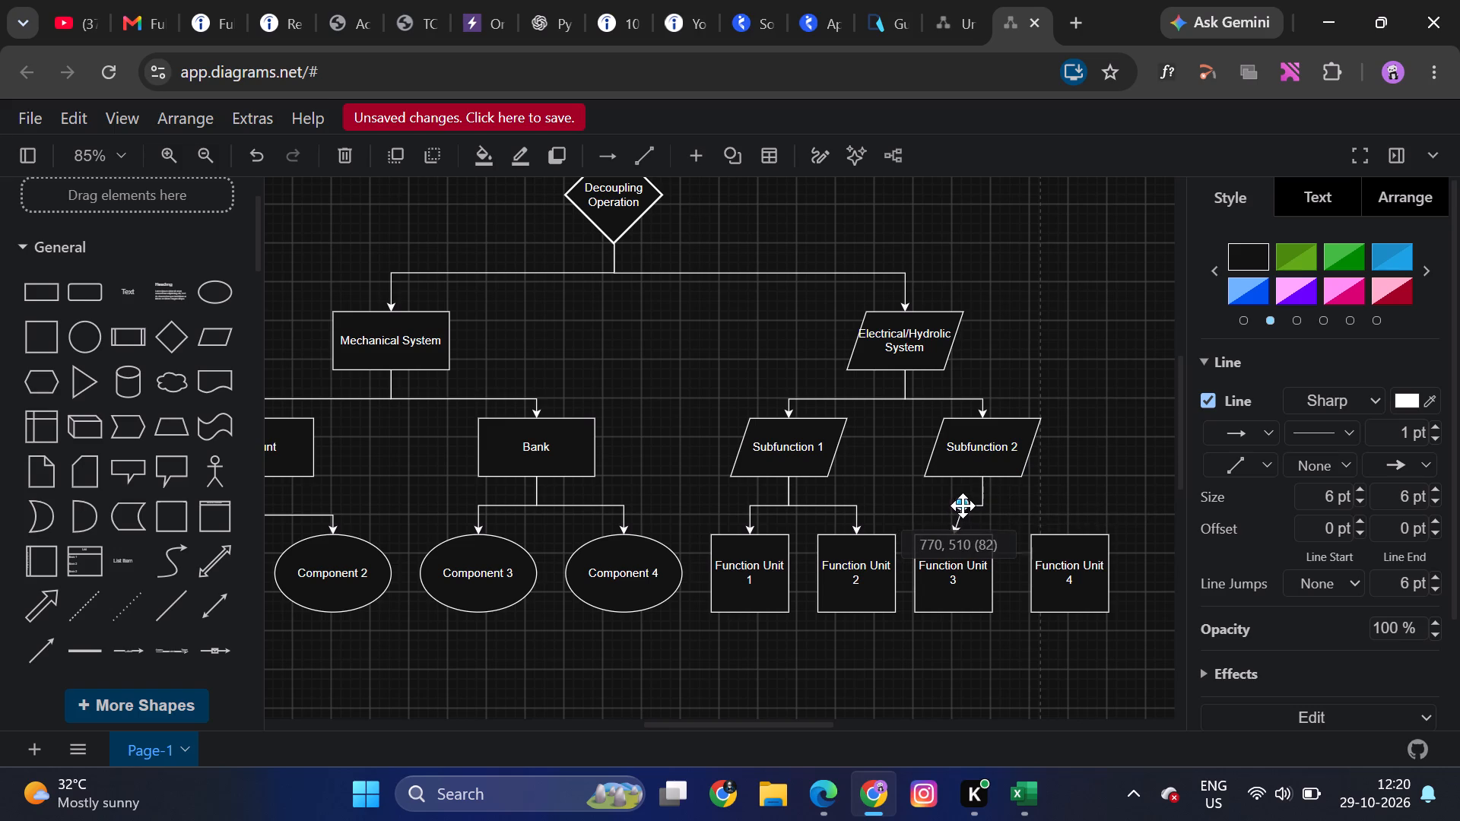
{"action": "left_click_drag", "start_coordinate": [963, 506], "coordinate": [954, 505]}
Connect the bottom of Subfunction 2 to the top of Function Unit 4 with a right-angled directional arrow.
{"action": "left_click", "coordinate": [37, 639]}
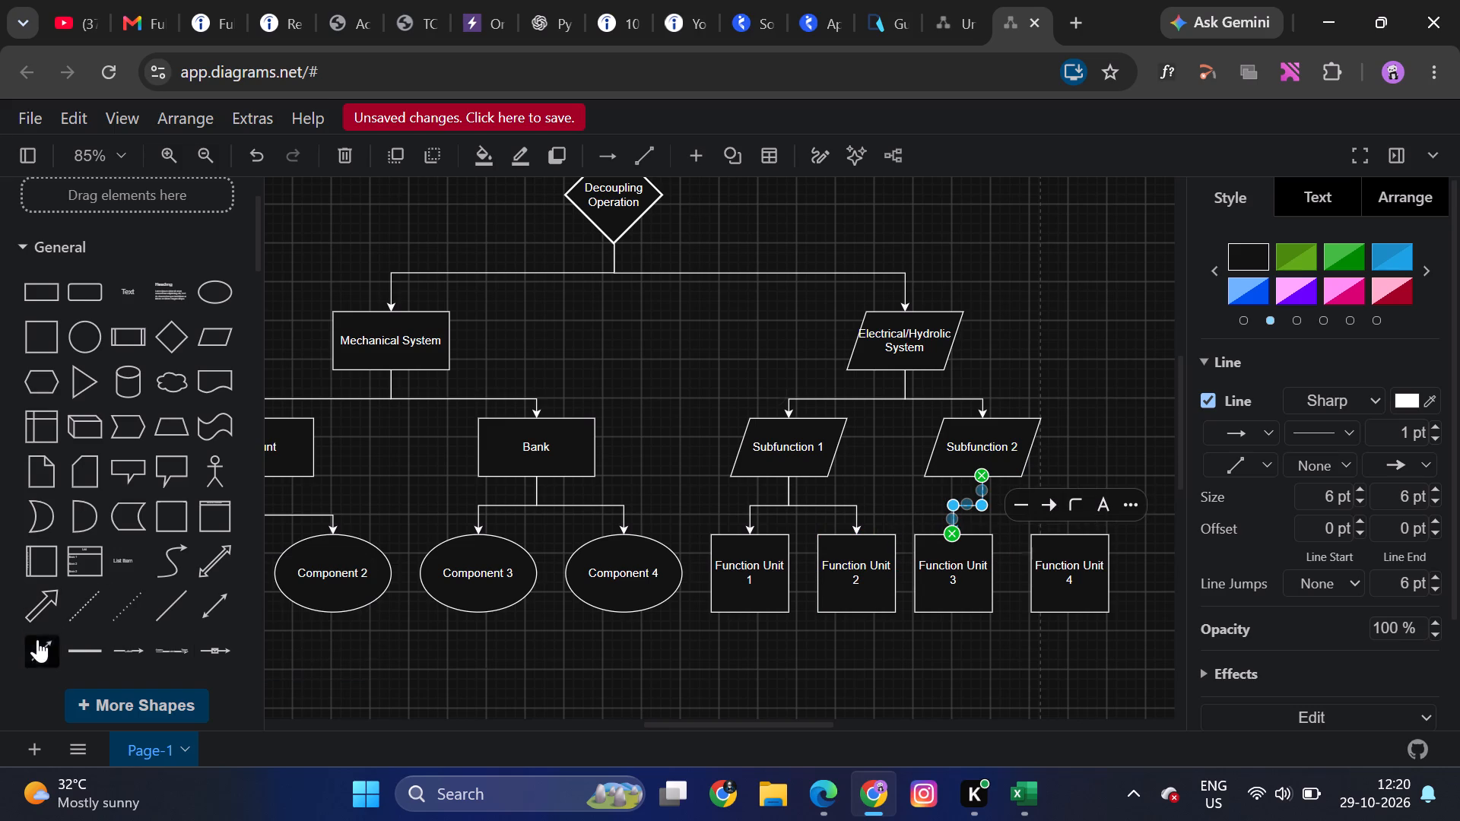
{"action": "left_click_drag", "start_coordinate": [693, 475], "coordinate": [977, 477]}
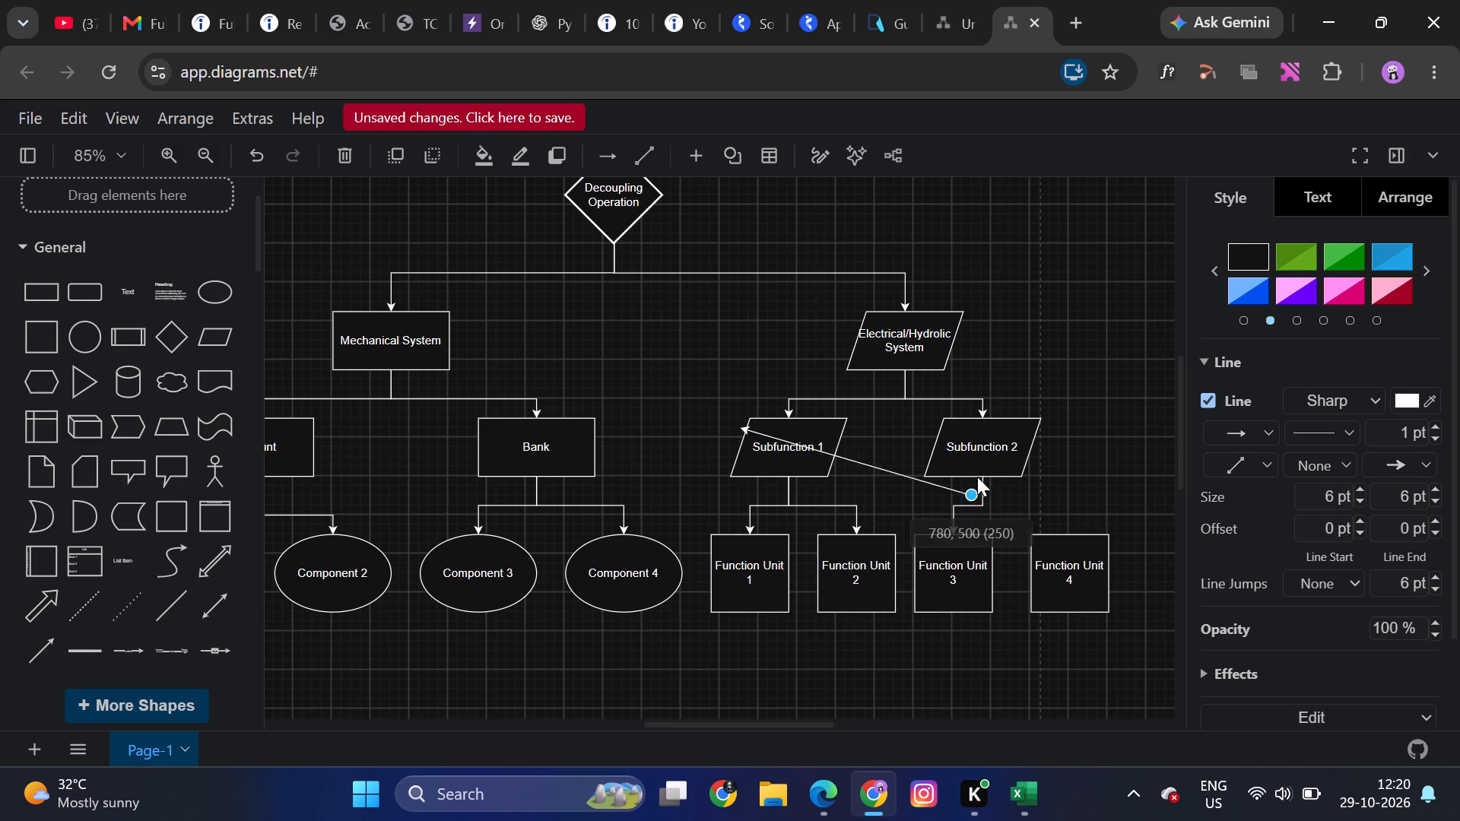
{"action": "left_click_drag", "start_coordinate": [977, 477], "coordinate": [981, 470]}
{"action": "left_click_drag", "start_coordinate": [732, 425], "coordinate": [1093, 558]}
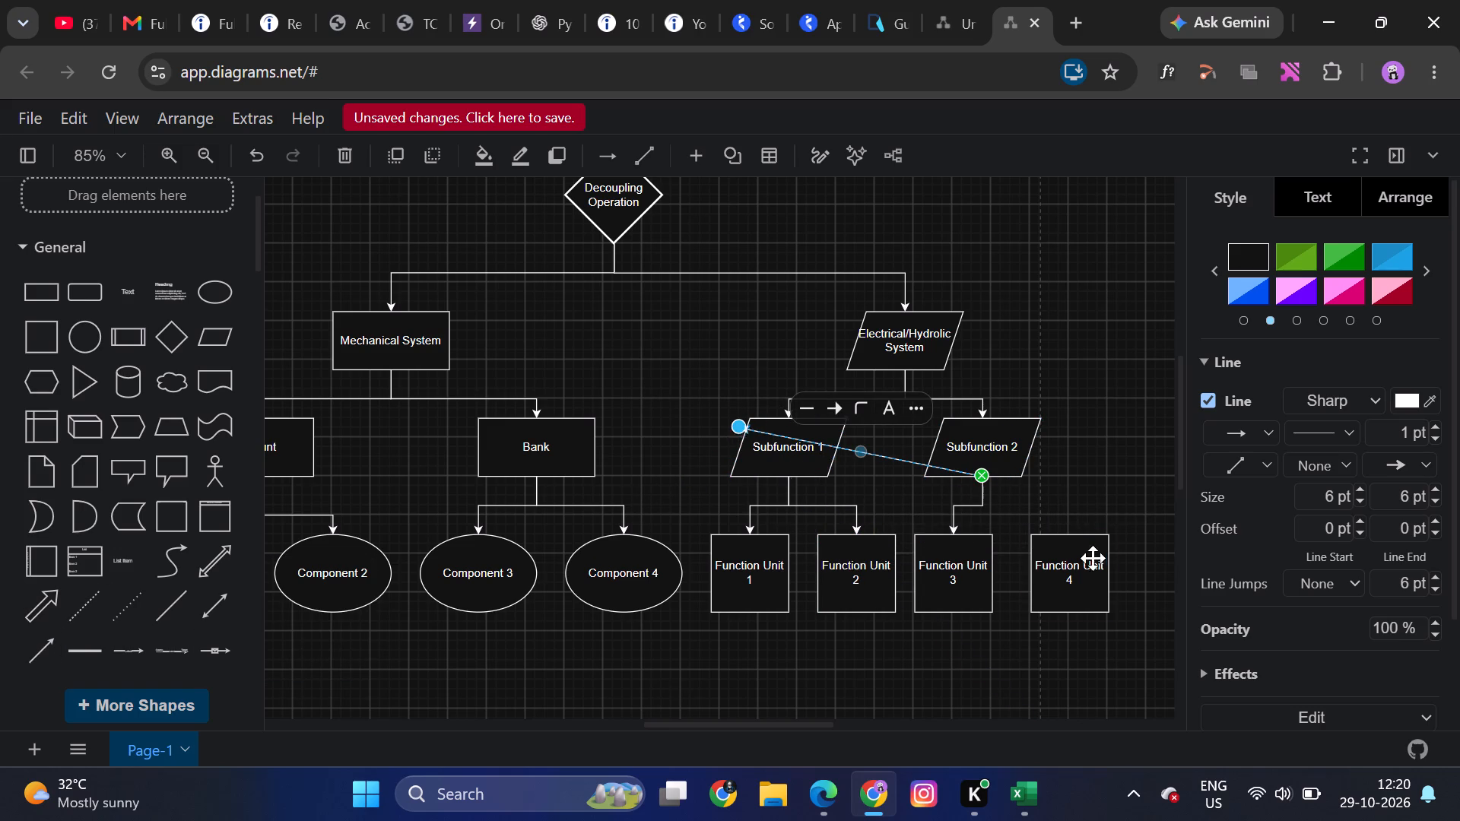
{"action": "left_click_drag", "start_coordinate": [1093, 558], "coordinate": [1077, 531]}
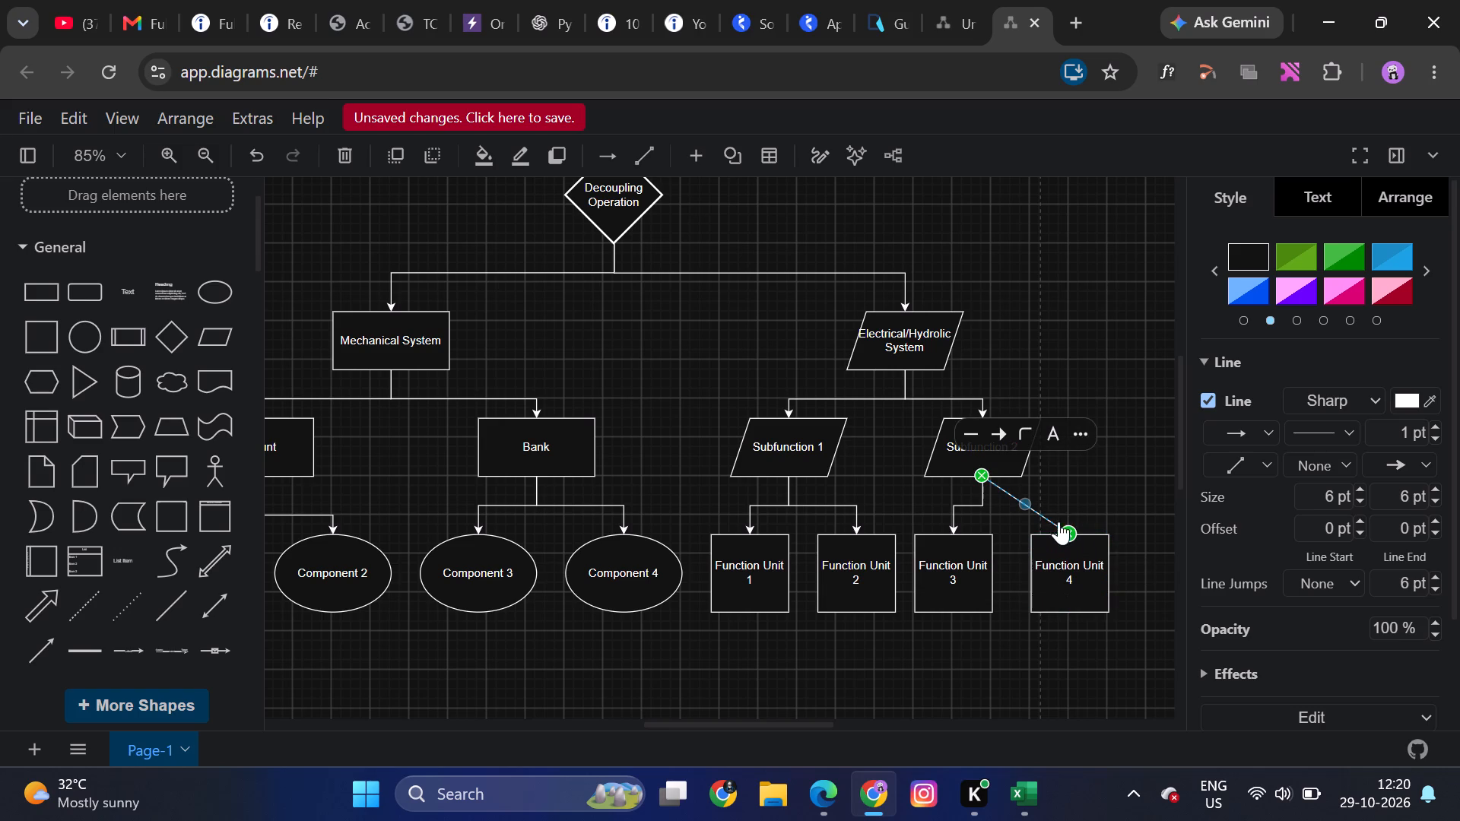
{"action": "left_click_drag", "start_coordinate": [1026, 505], "coordinate": [987, 508]}
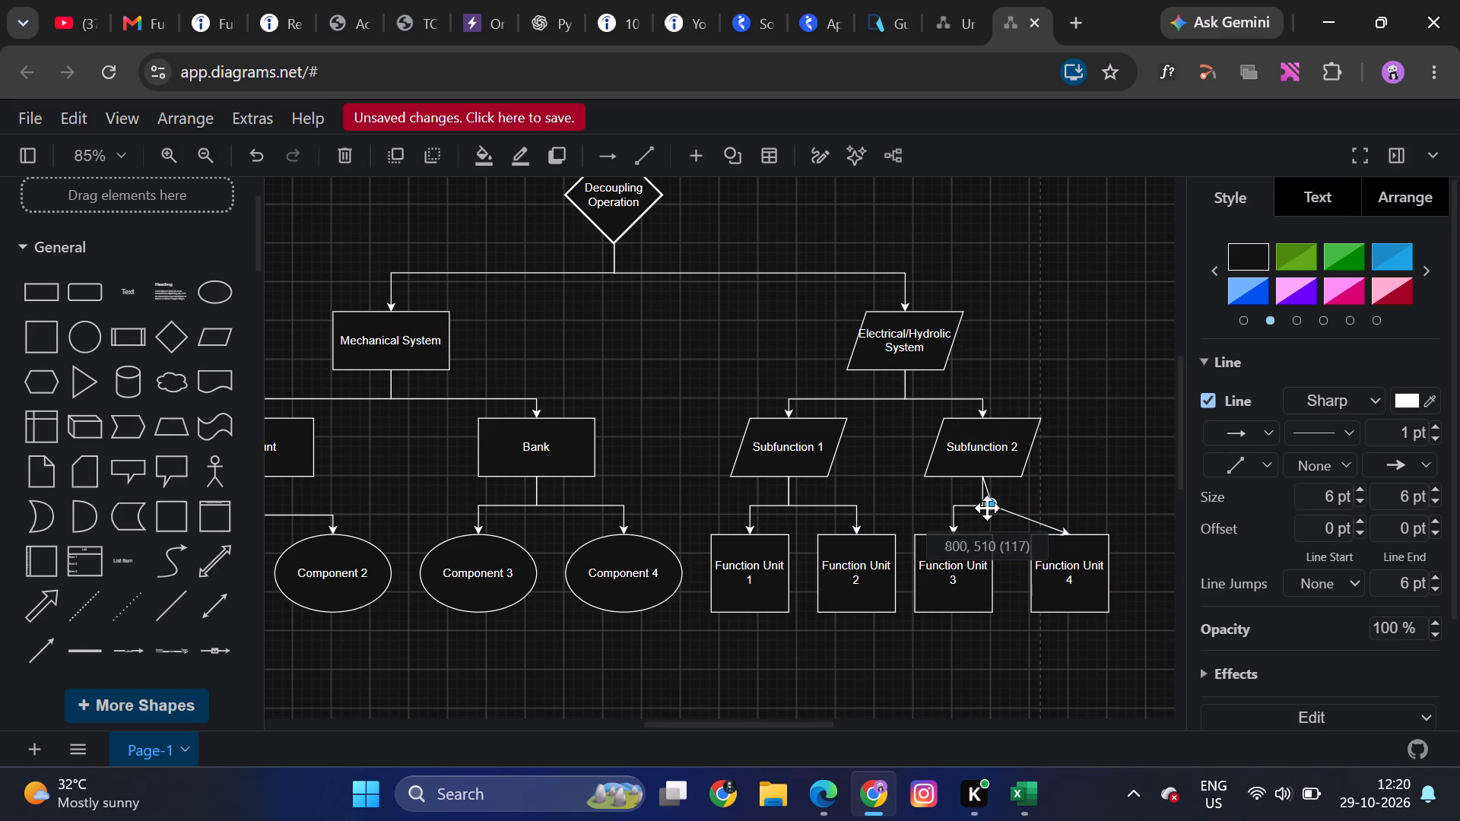
{"action": "left_click_drag", "start_coordinate": [987, 508], "coordinate": [982, 507]}
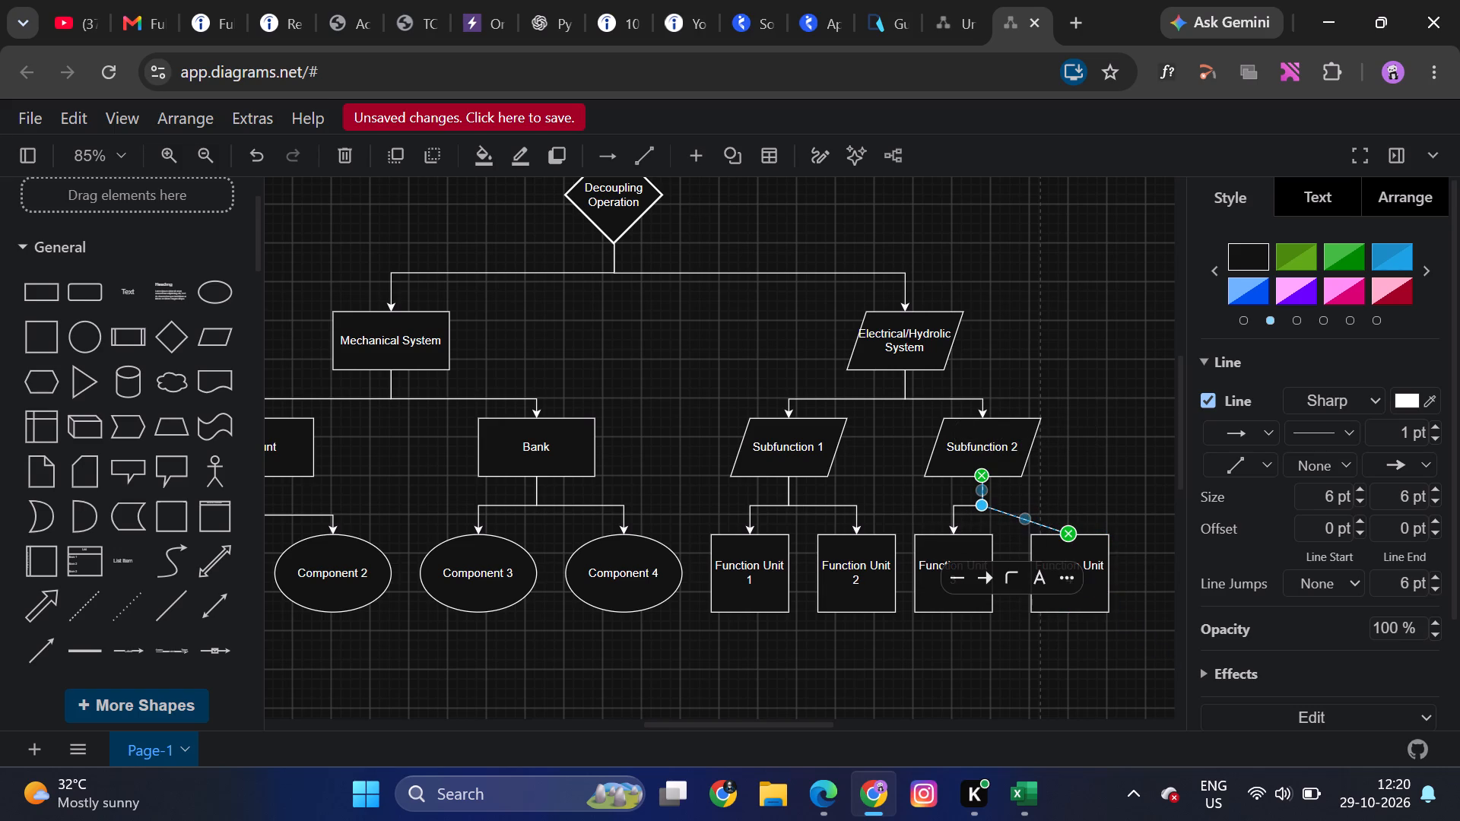
{"action": "left_click_drag", "start_coordinate": [1020, 521], "coordinate": [1068, 502]}
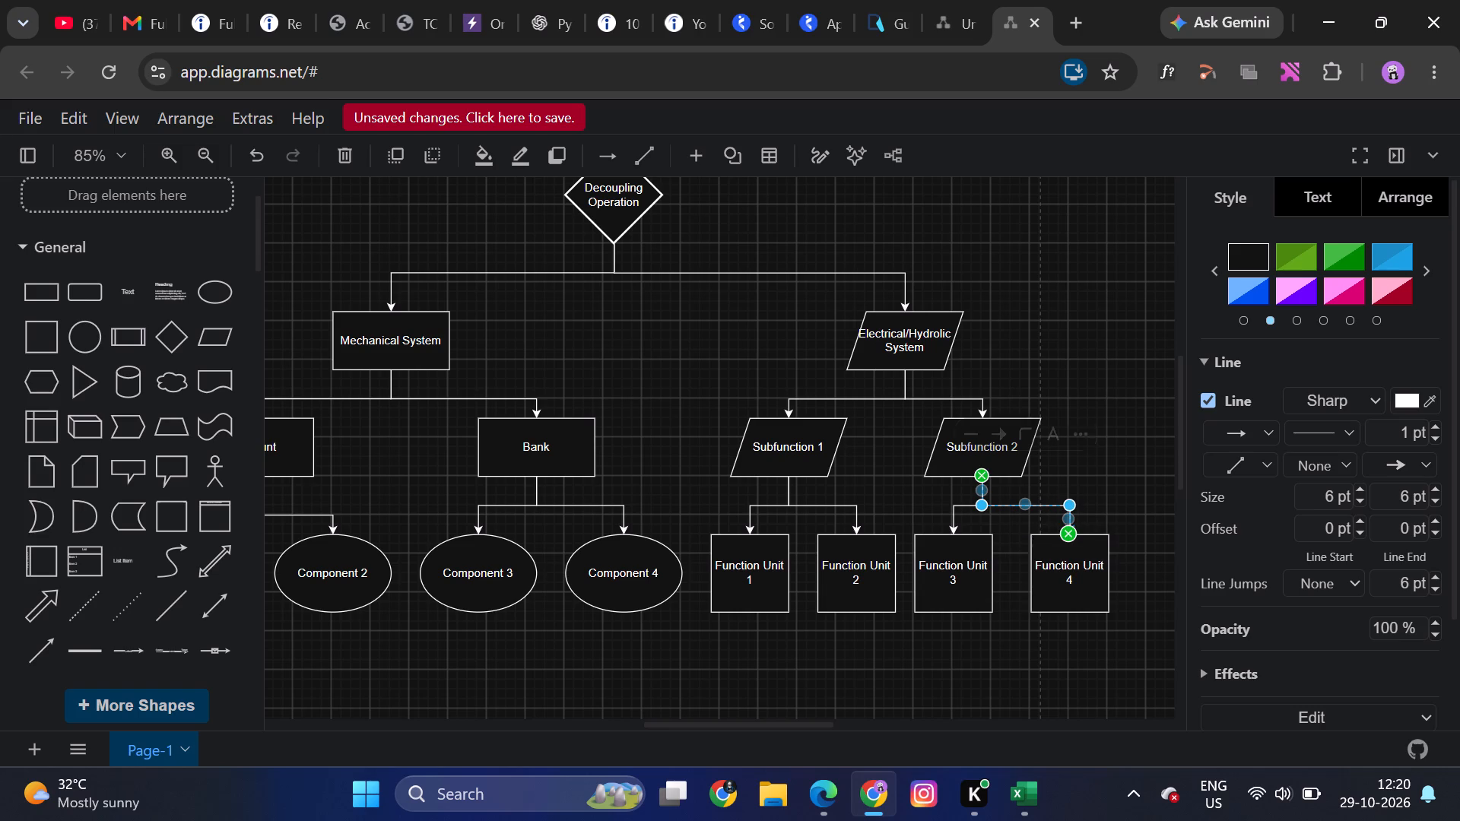
{"action": "left_click", "coordinate": [1109, 373]}
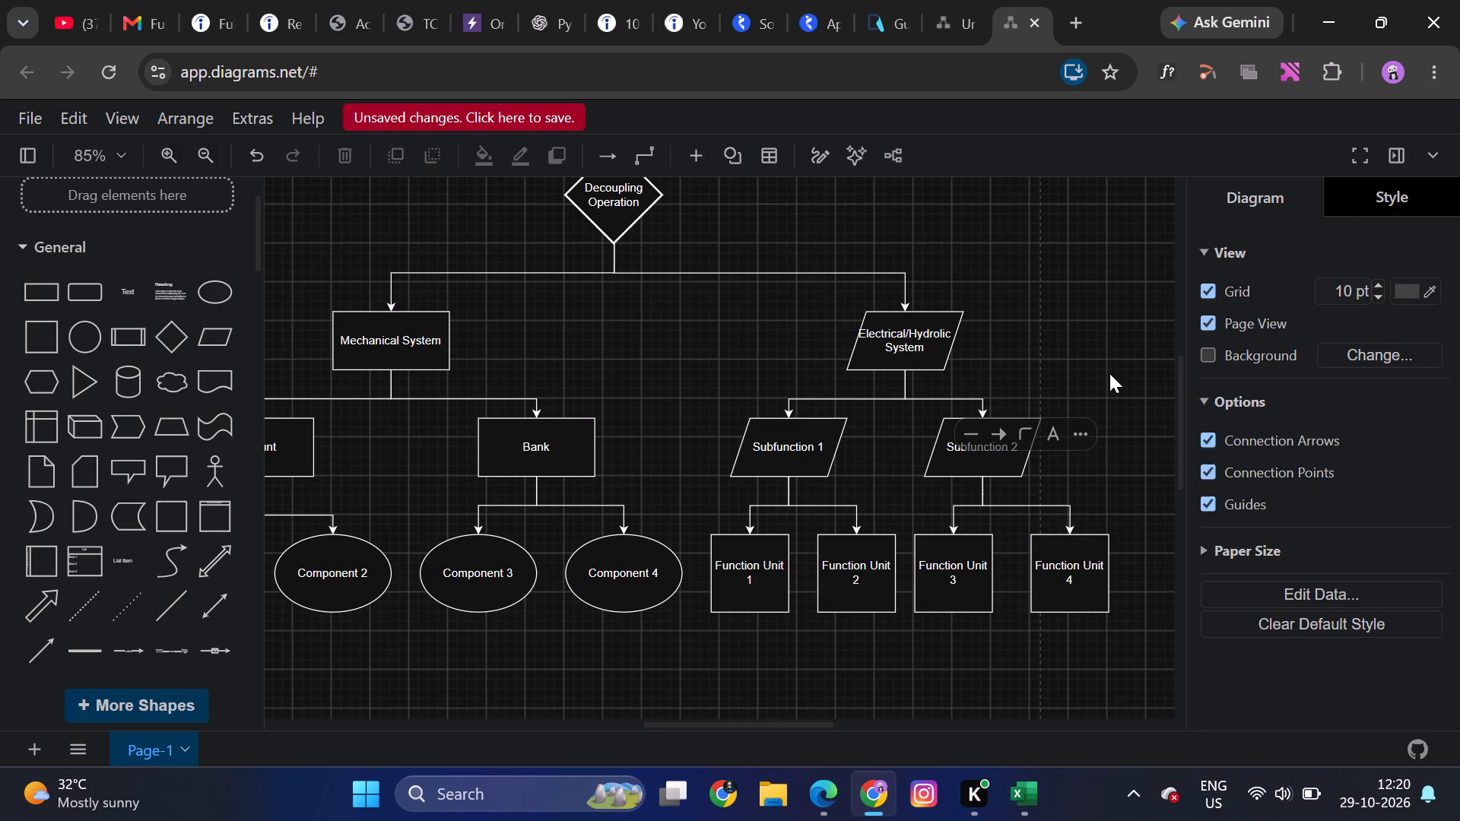